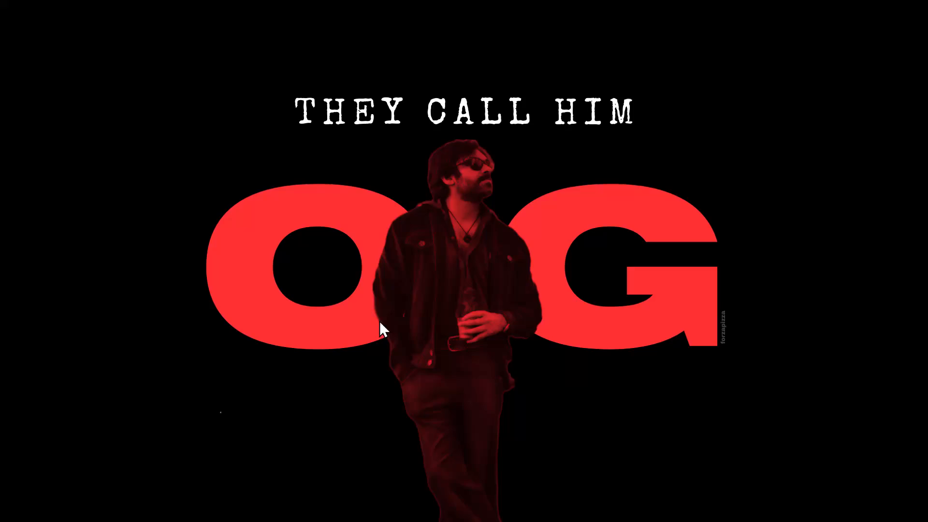
Open Google Chrome with the RAVI profile that has the dark green avatar and load youtube.com.
left_click(519, 501)
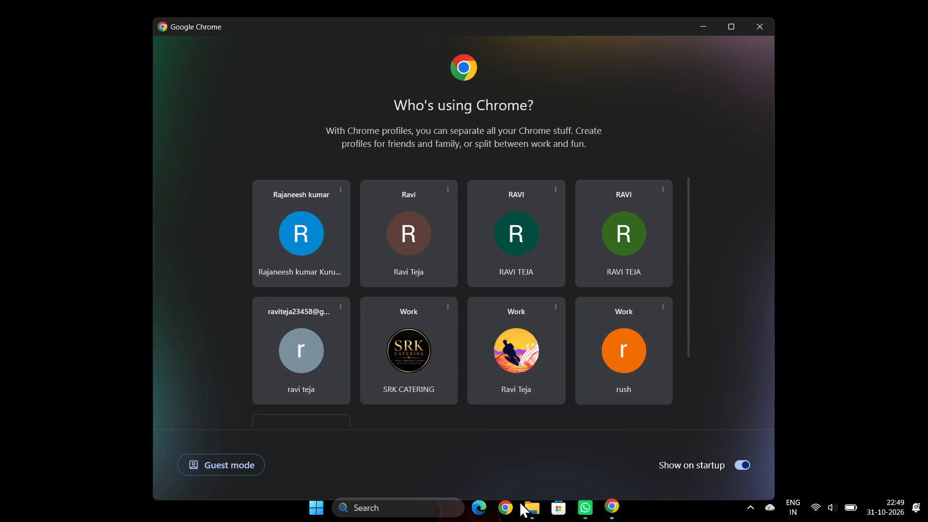
left_click(497, 269)
key("y")
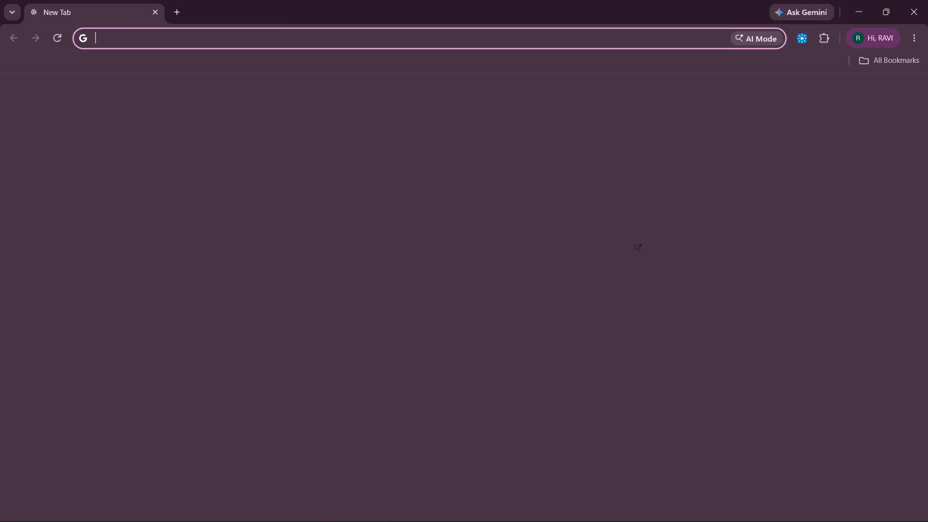
key("Return")
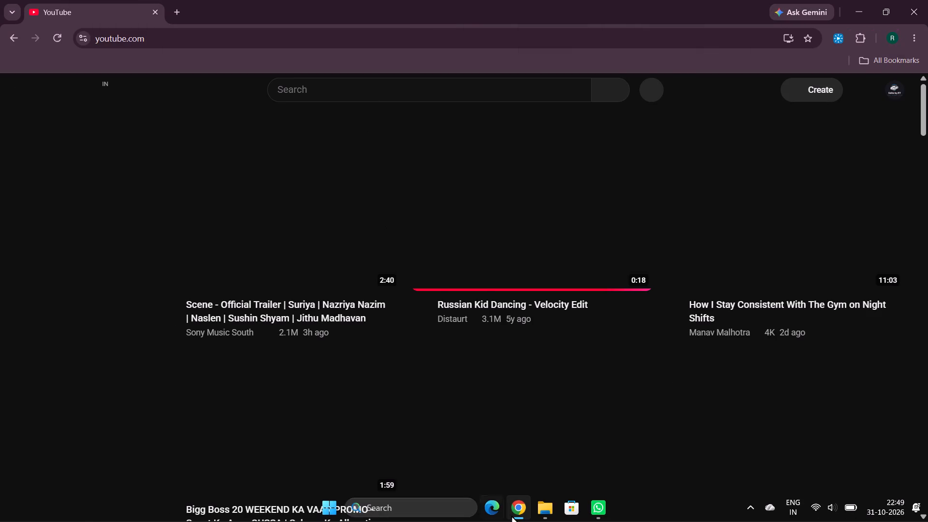
Open the video "Russian Kid Dancing - Velocity Edit" from the YouTube home feed.
left_click(588, 508)
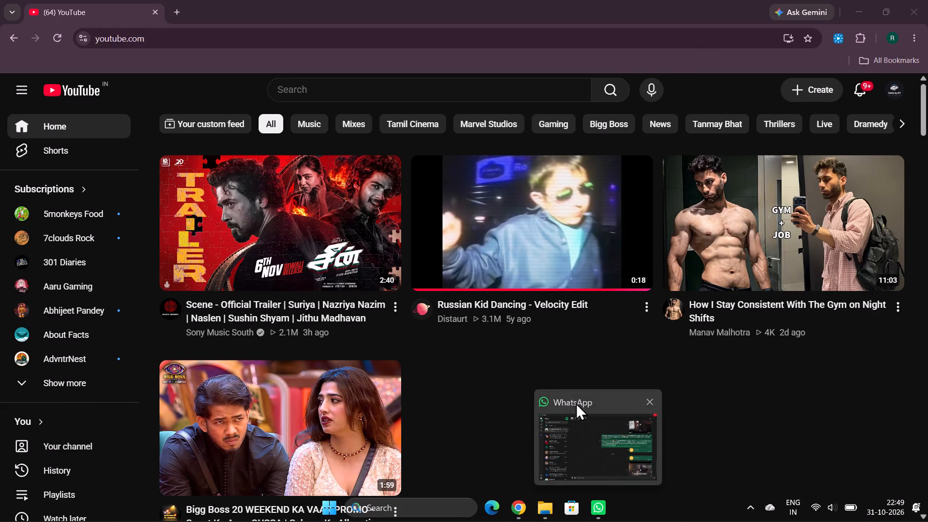
left_click(645, 305)
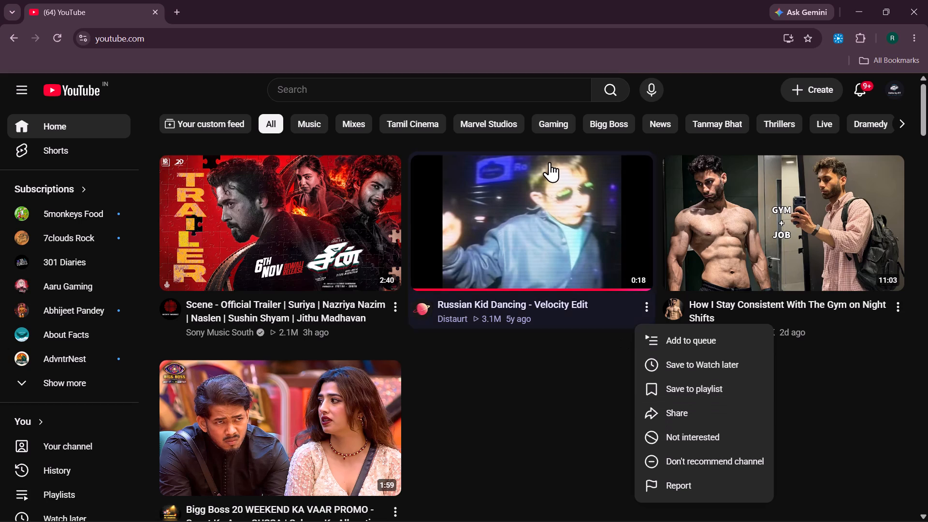
left_click(550, 162)
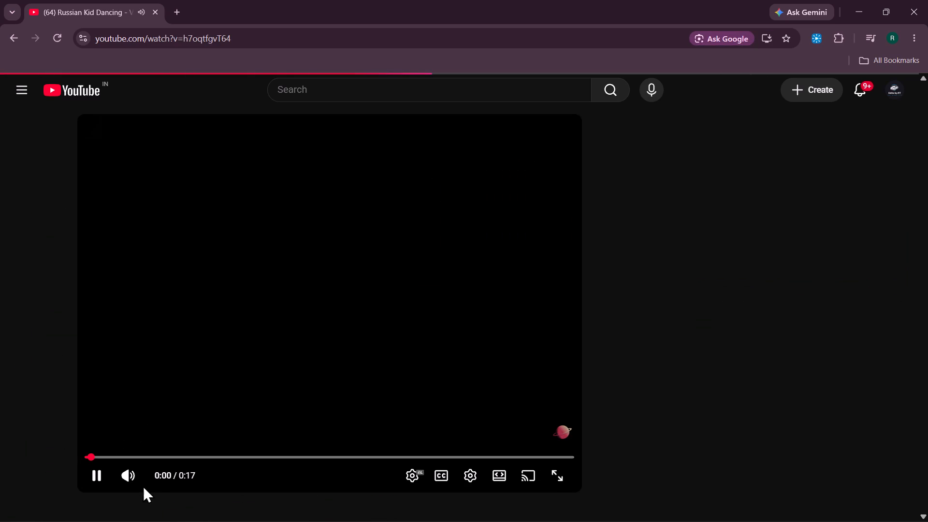
Copy the video's share link and close the share window.
scroll(350, 472, "down", 2)
scroll(382, 427, "down", 2)
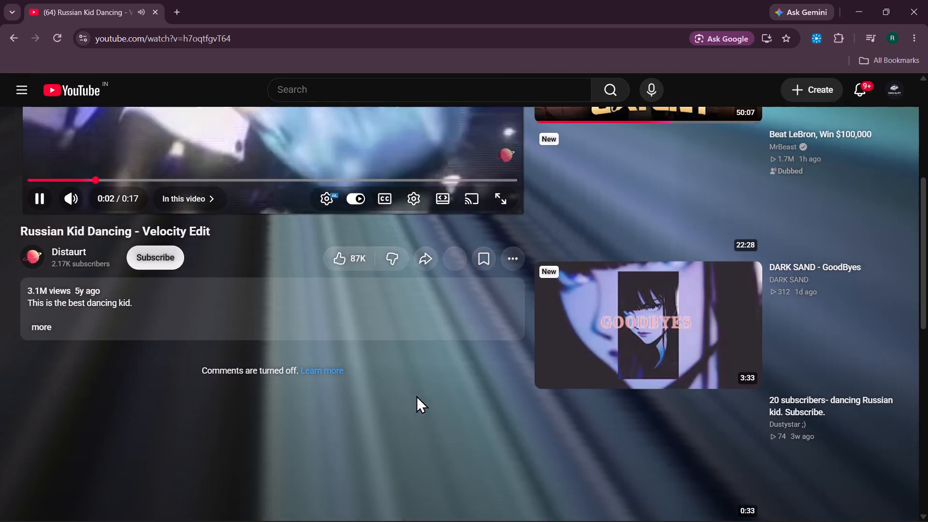
left_click(429, 251)
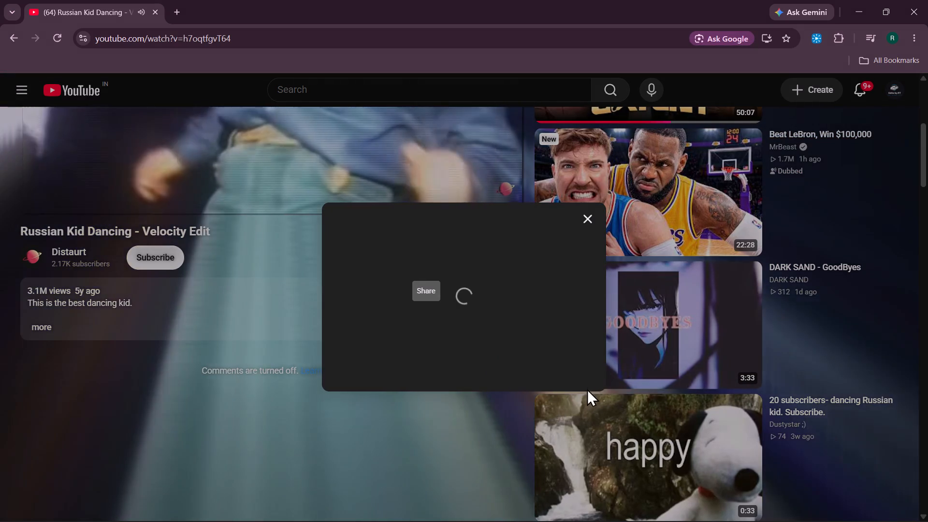
left_click(568, 354)
left_click(595, 167)
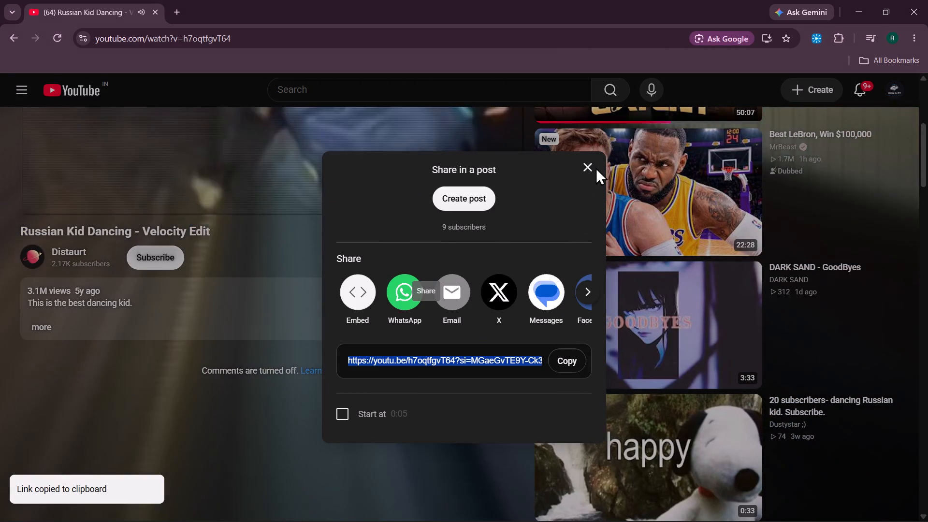
left_click(593, 167)
left_click(335, 128)
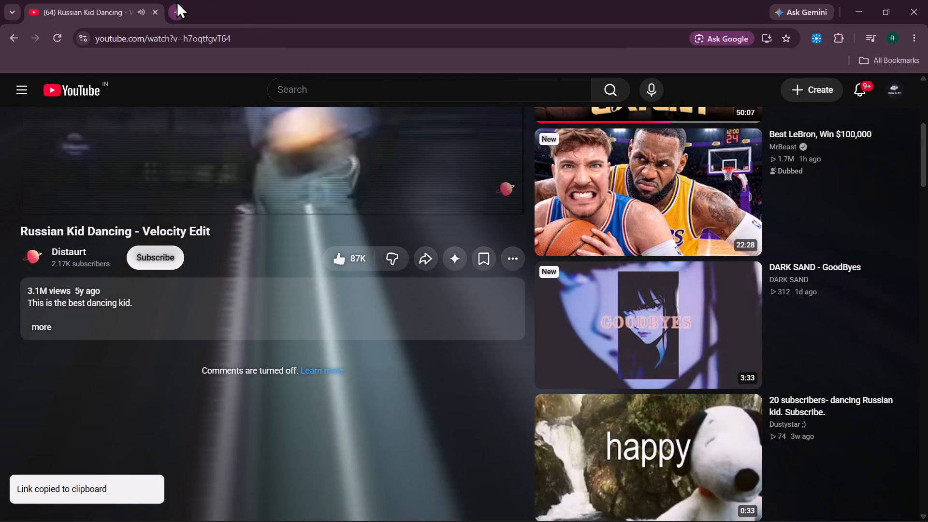
Open the VD6S YouTube video downloader site, vd6s.net, in a new tab.
left_click(176, 1)
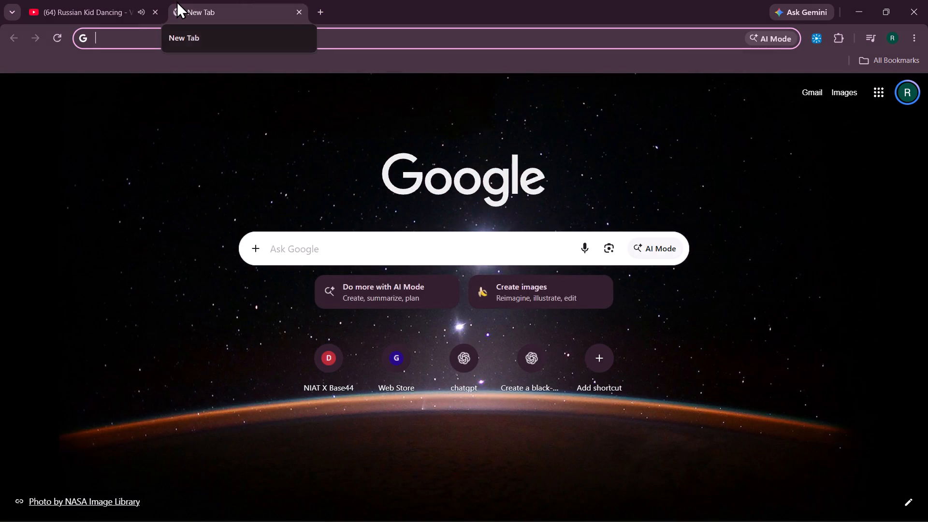
key("v")
key("Return")
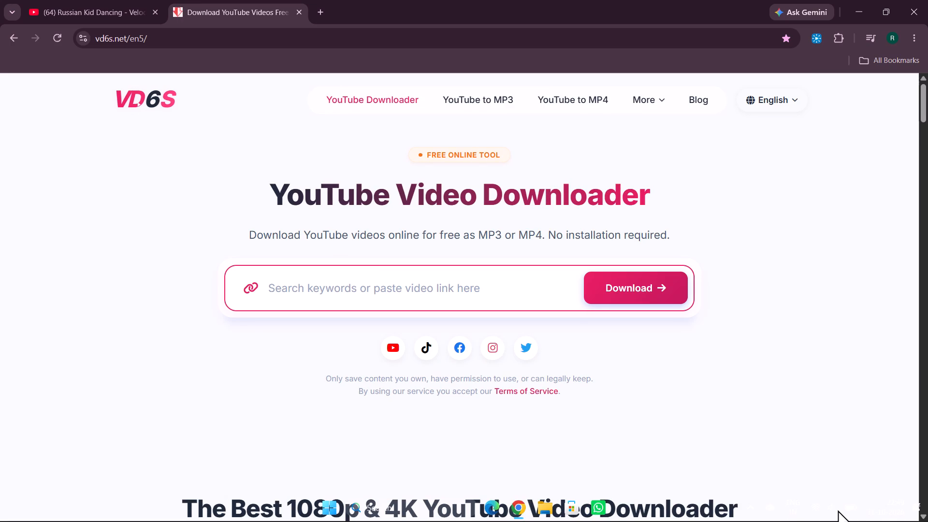
Raise the system volume to about three quarters.
left_click(838, 510)
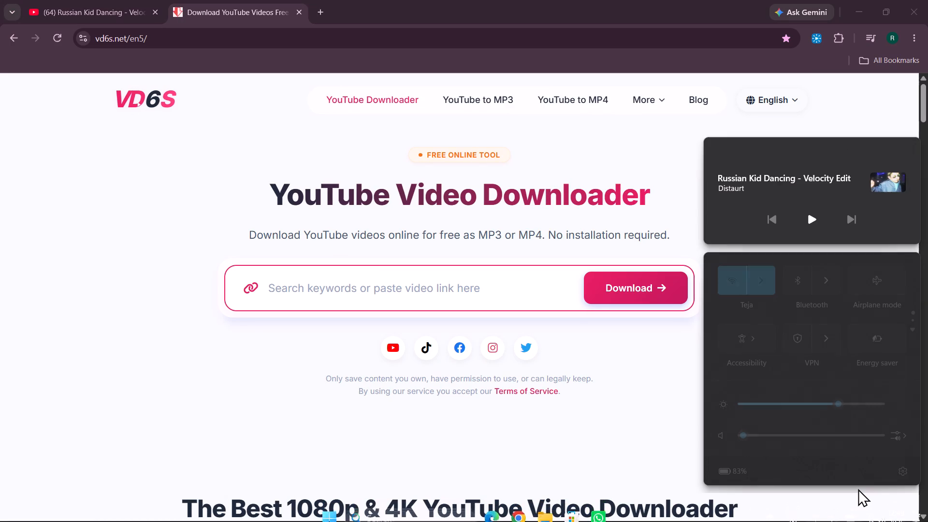
left_click(847, 433)
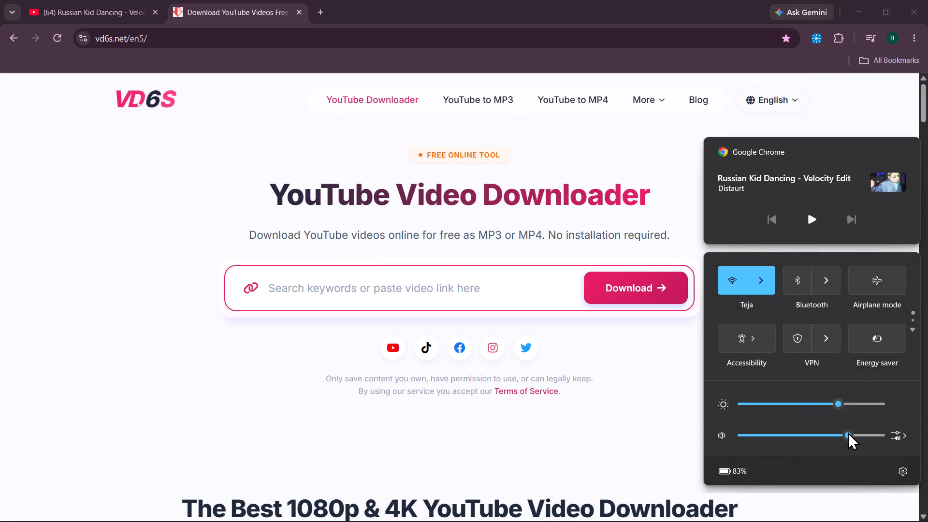
Submit the copied video link to the downloader and download the 480p MP4 version with audio.
left_click(433, 279)
key("ctrl+v")
key("Return")
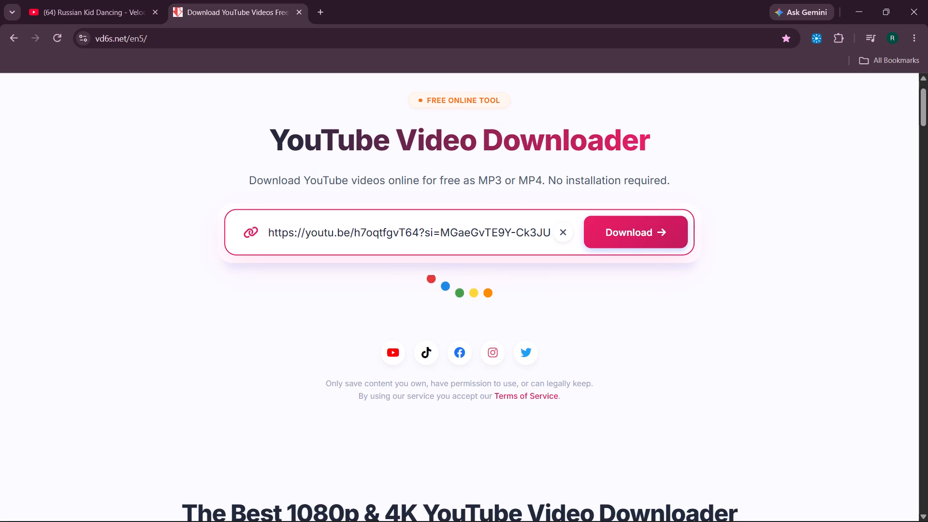
scroll(394, 229, "down", 5)
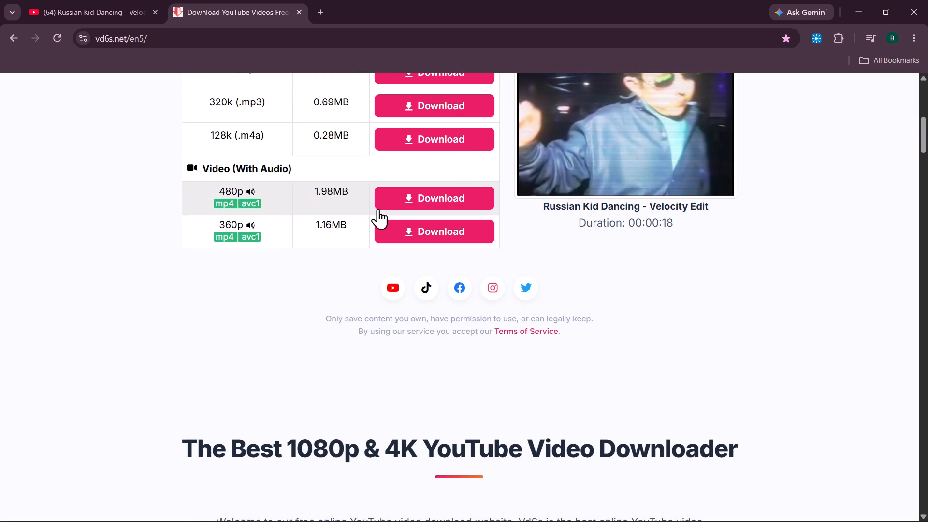
left_click(381, 209)
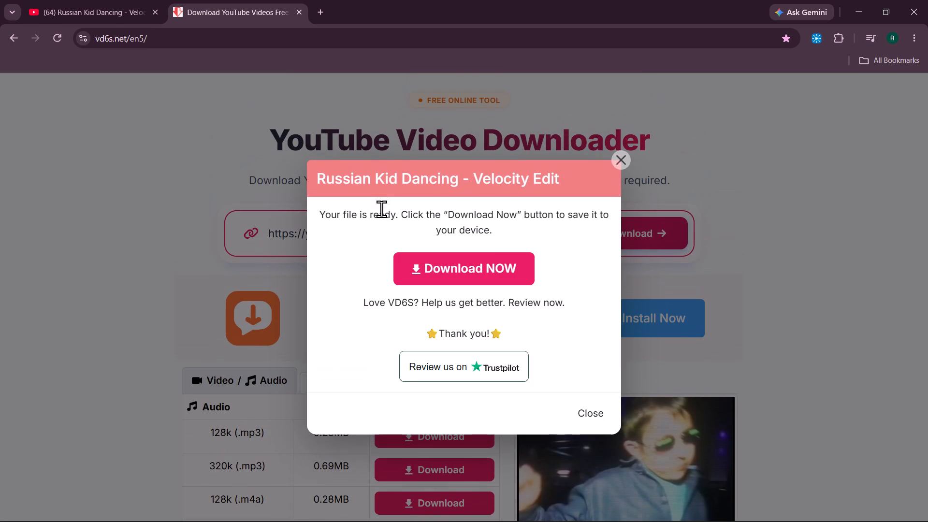
left_click_drag(440, 259, 441, 253)
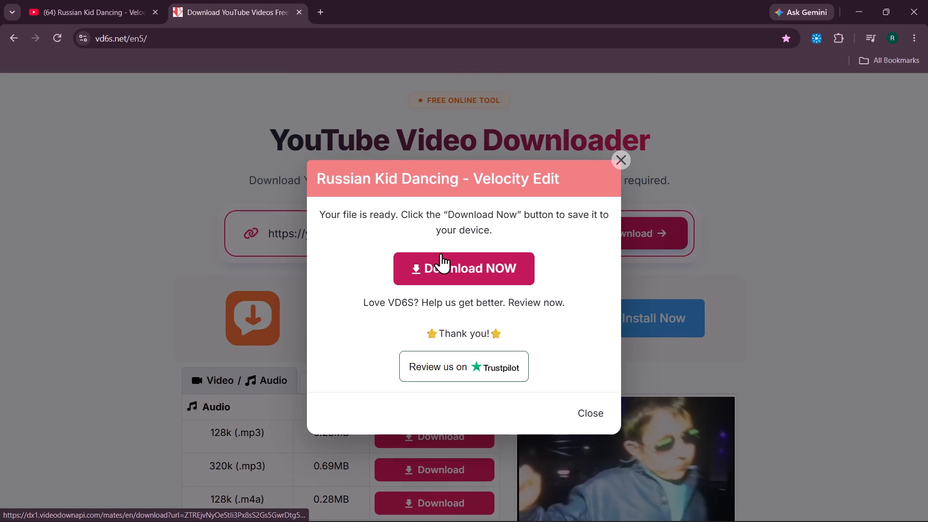
left_click(441, 253)
Search Google for "jailer 2 album logo" in a new tab and show the image results.
left_click(326, 9)
type("jailer 2 album lof")
key("BackSpace")
type("go")
key("Return")
left_click(207, 136)
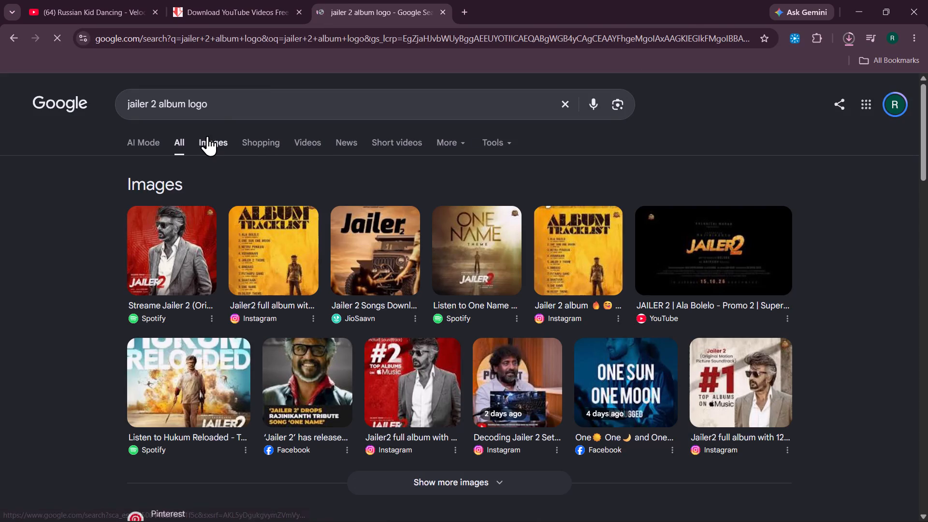
Save the red Jailer 2 (soundtrack) cover image from the Wikipedia result to the computer.
scroll(207, 136, "down", 1)
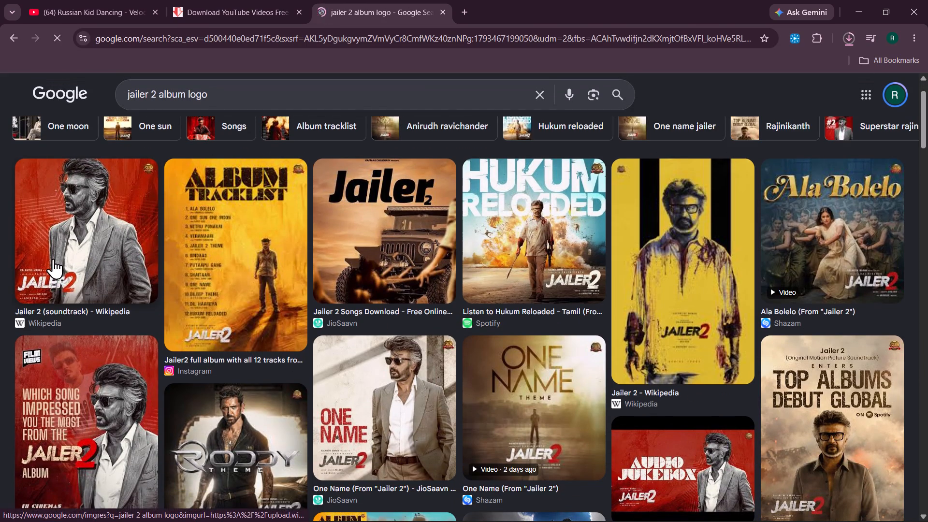
right_click(53, 259)
left_click(0, 336)
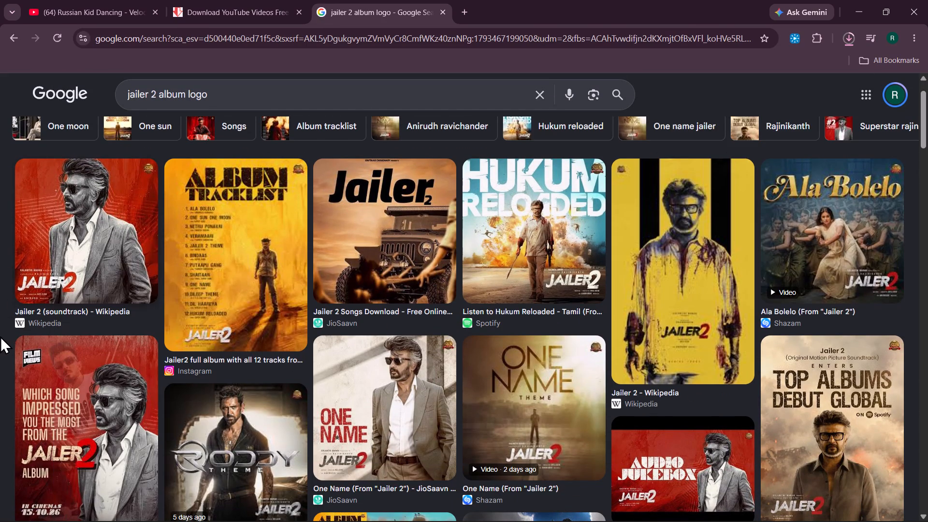
right_click(70, 199)
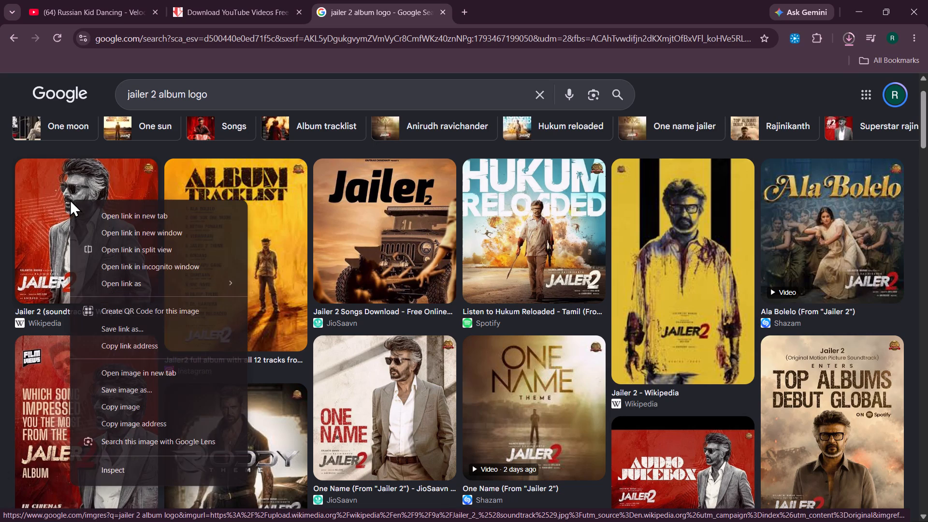
left_click(142, 390)
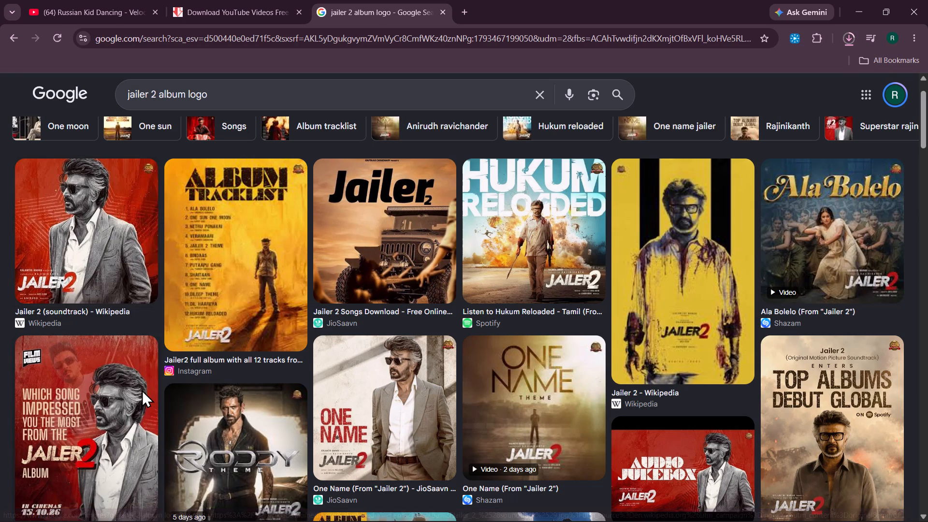
left_click(364, 270)
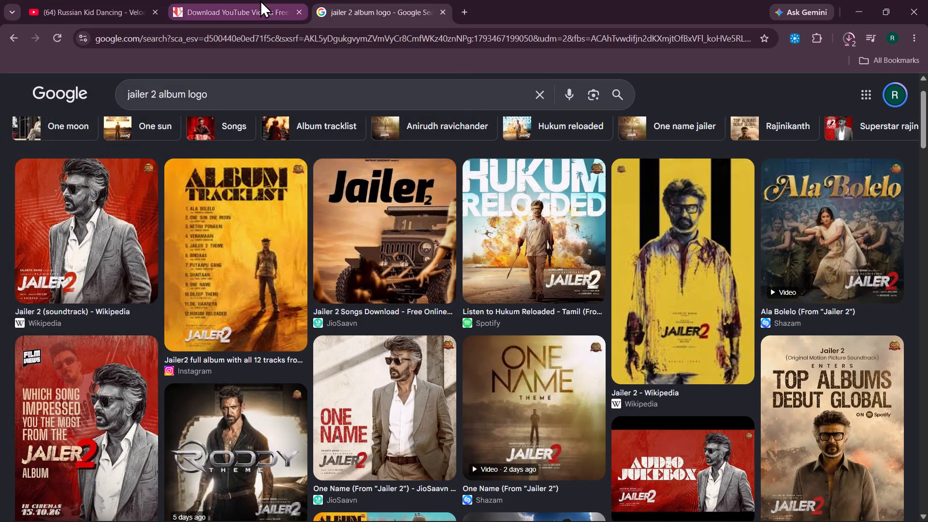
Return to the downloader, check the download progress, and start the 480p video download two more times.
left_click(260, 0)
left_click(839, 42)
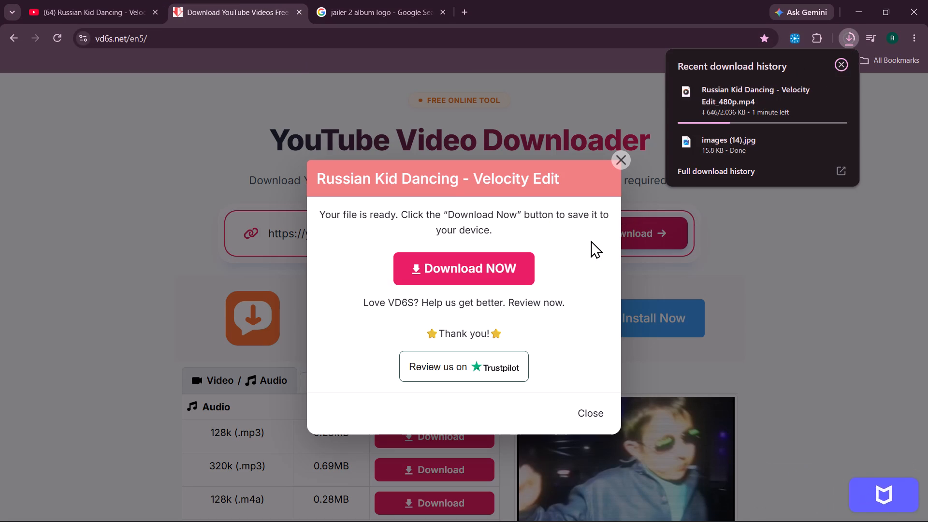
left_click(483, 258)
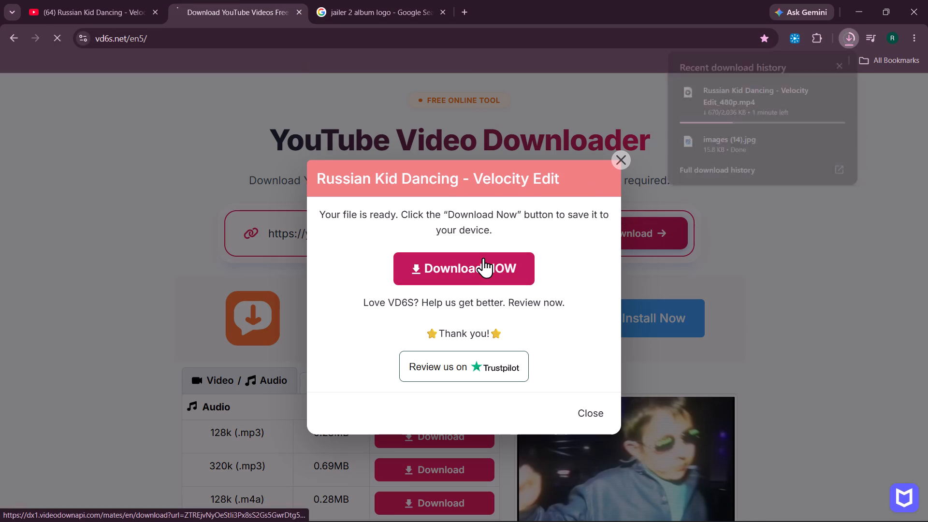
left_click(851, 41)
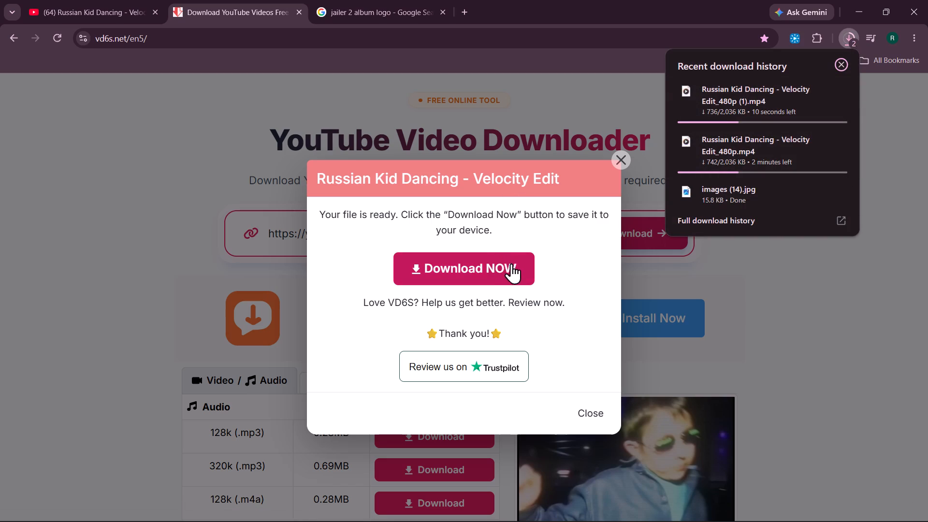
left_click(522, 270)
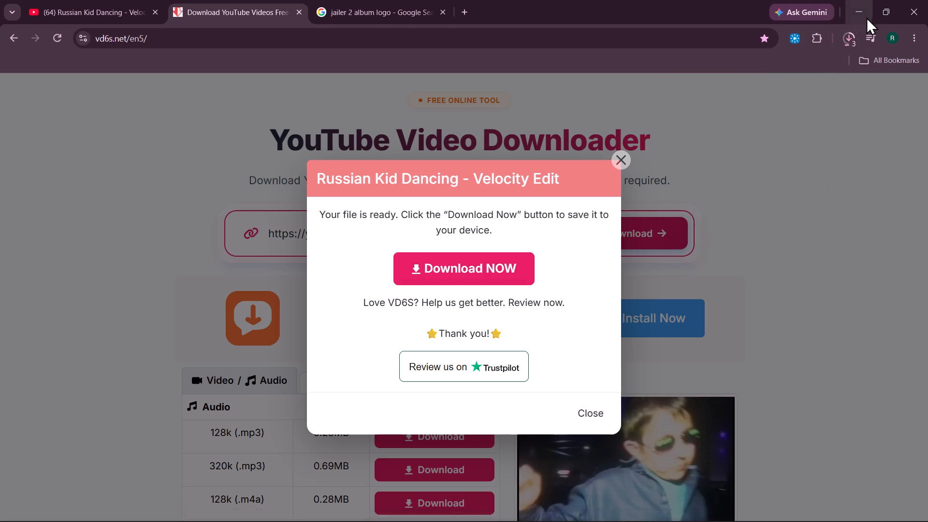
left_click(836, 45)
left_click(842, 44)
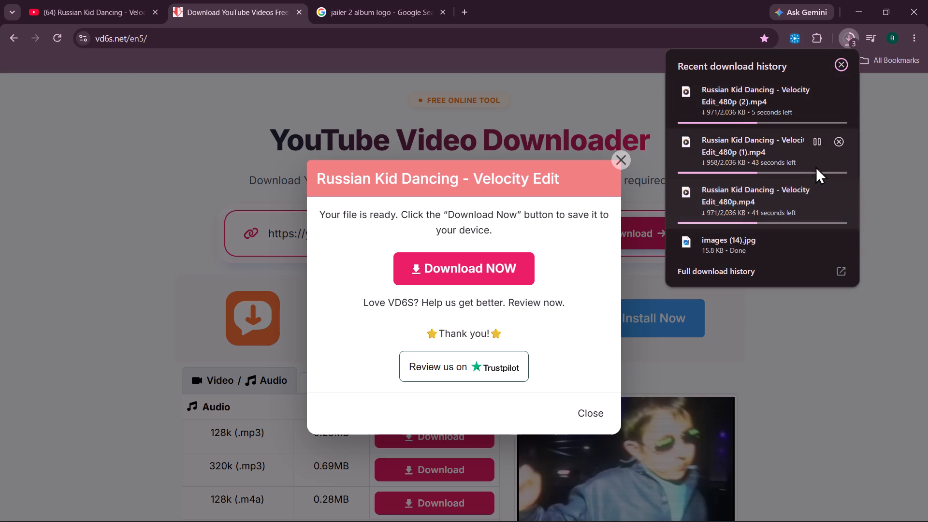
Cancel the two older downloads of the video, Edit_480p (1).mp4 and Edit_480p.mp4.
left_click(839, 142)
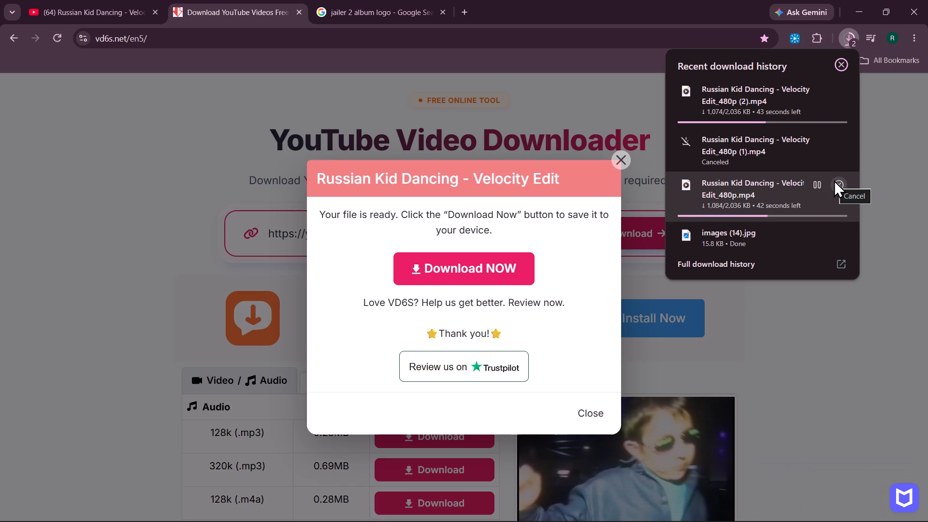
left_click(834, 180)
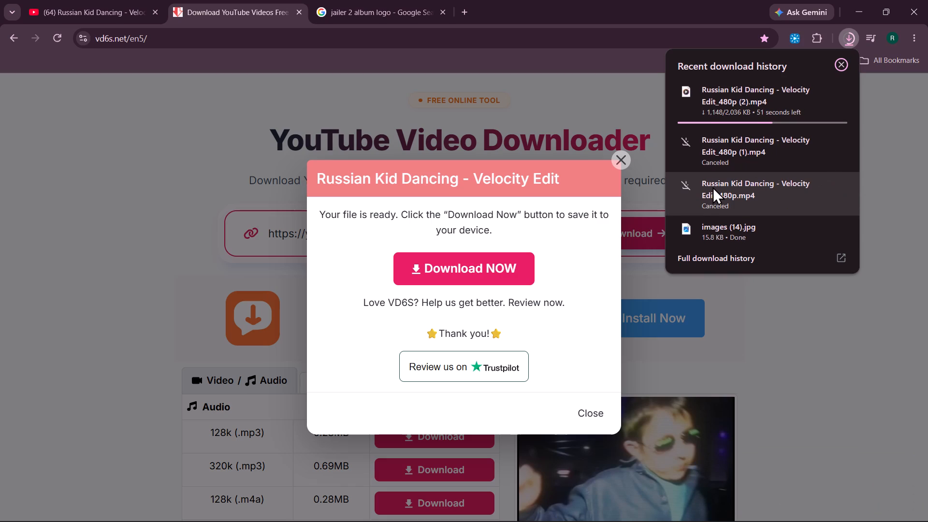
Start the 480p video download again and cancel the older Edit_480p (2).mp4 download.
left_click(486, 267)
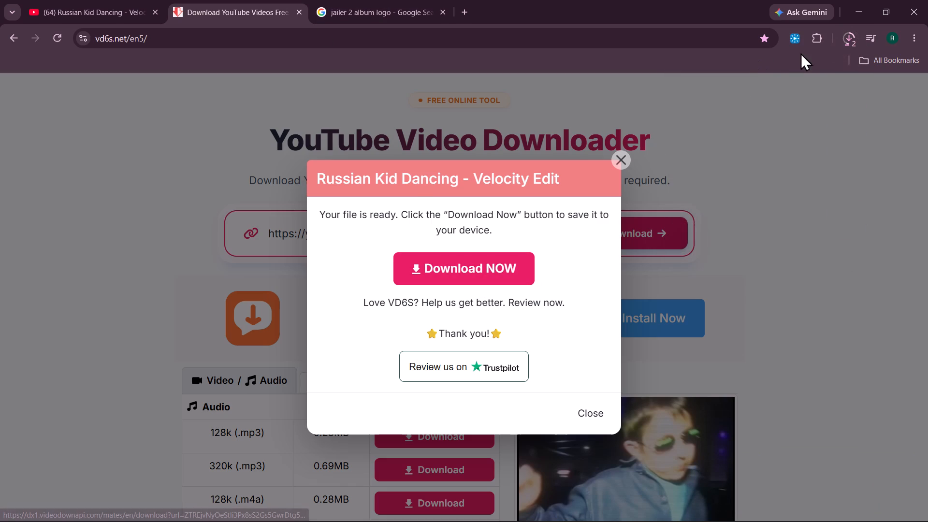
left_click(857, 40)
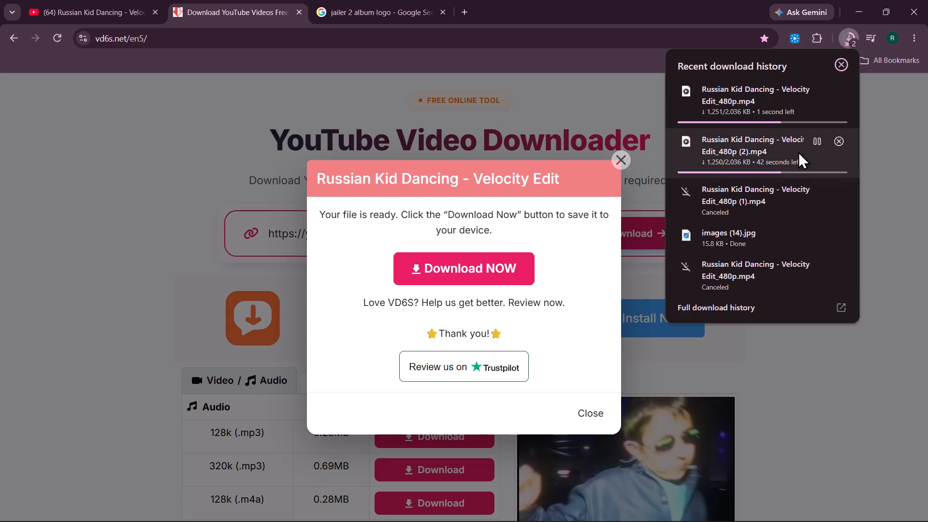
left_click(840, 145)
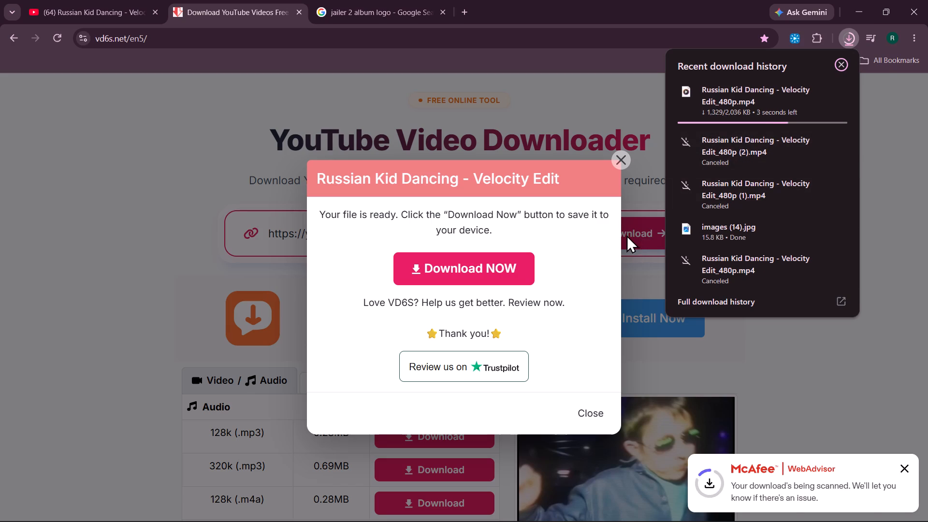
Switch to CapCut and create a new project.
type("ca")
key("p")
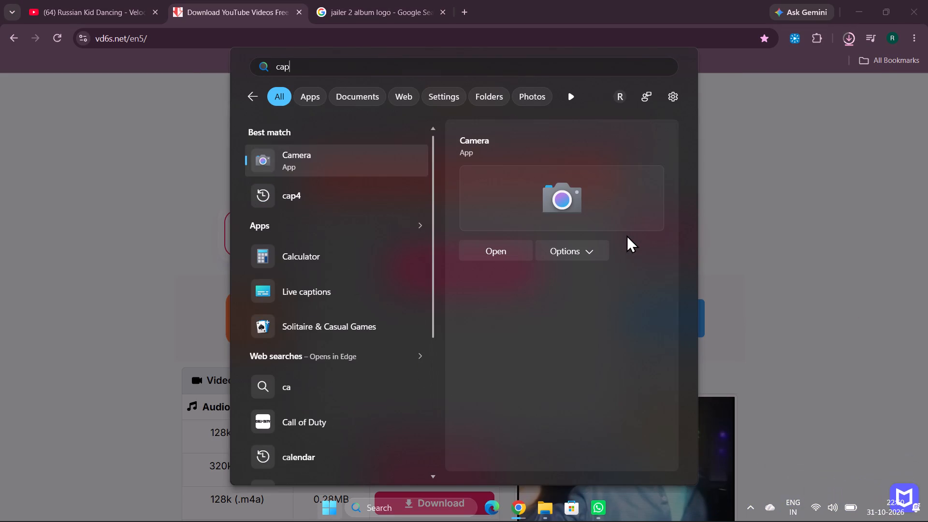
key("Return")
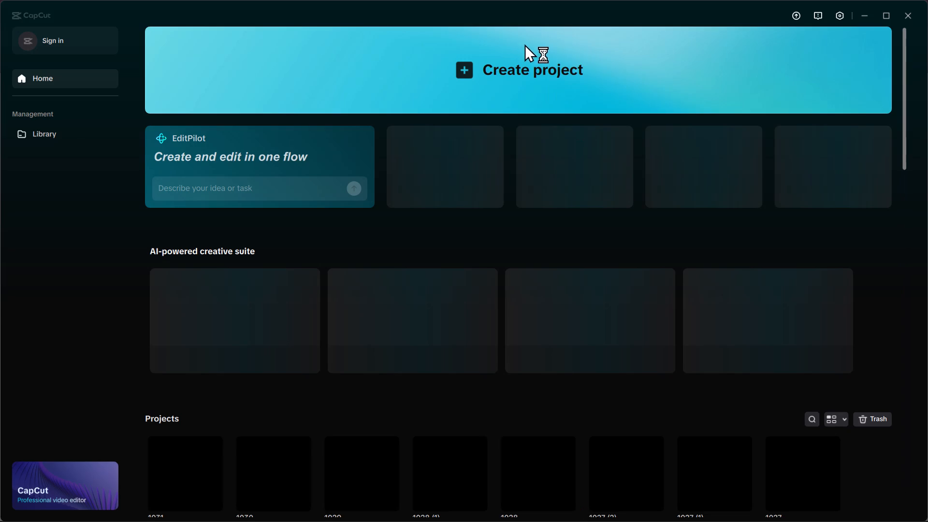
left_click(535, 77)
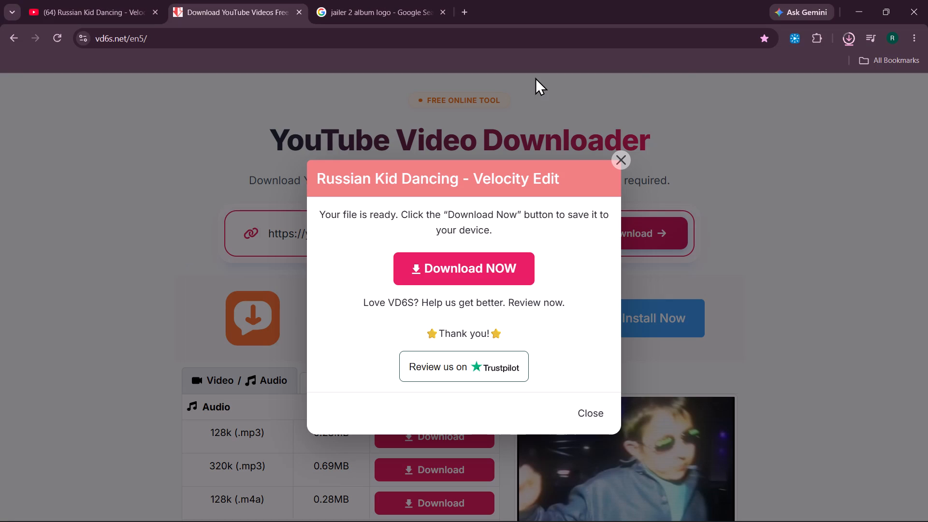
Check the download progress of the Russian Kid Dancing video in the browser.
left_click(848, 38)
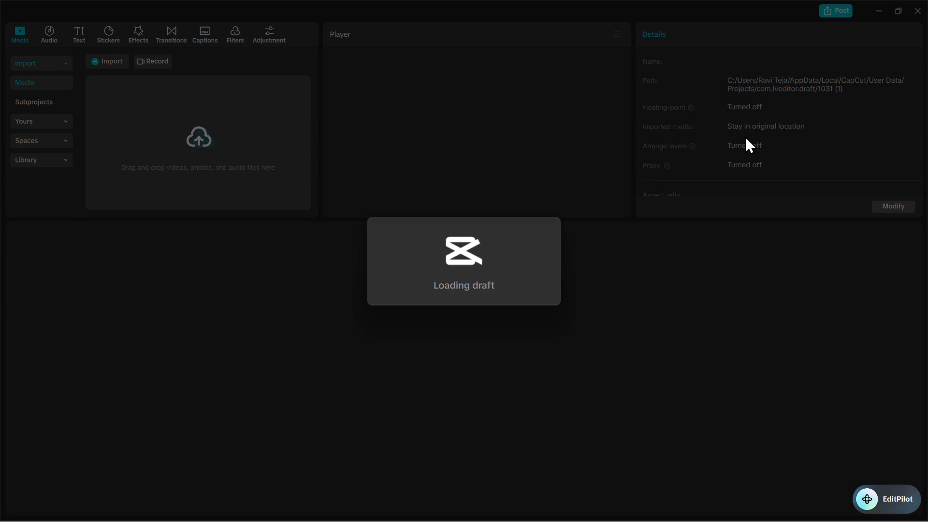
Import the Jailer 2 cover images (14).jpg and the WhatsApp audio of 2026-10-31 from the device into the CapCut project.
left_click(237, 184)
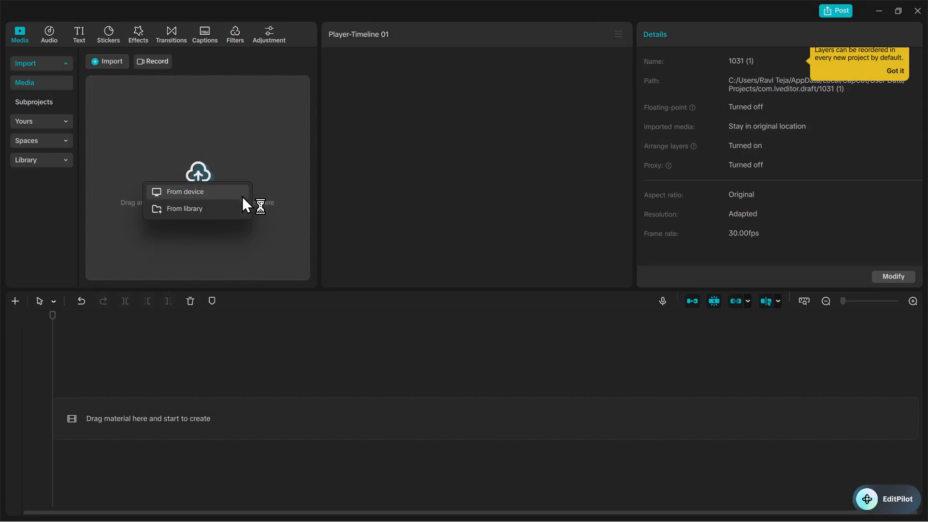
left_click(174, 193)
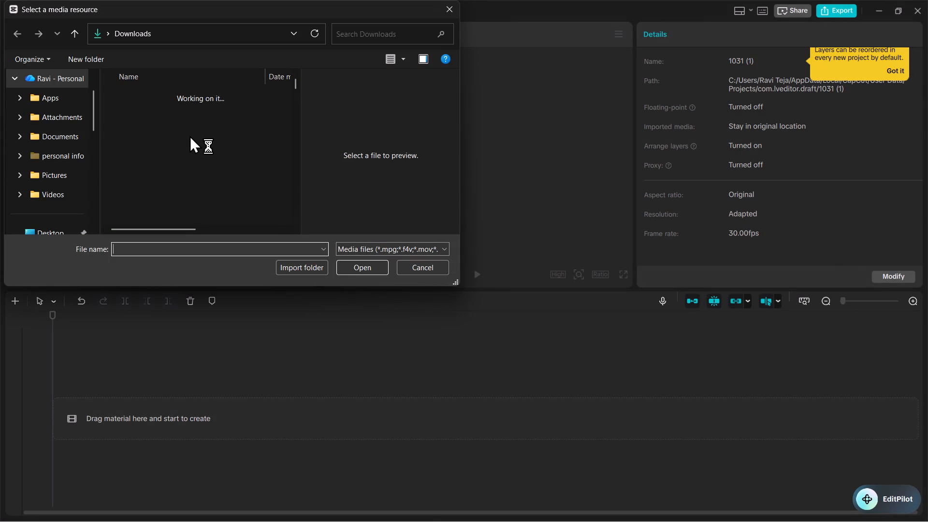
Import images (14) and WhatsApp Audio 2026-10-31 at 10.38.18 AM from the Downloads folder into the project's media.
left_click(159, 104)
key("Return")
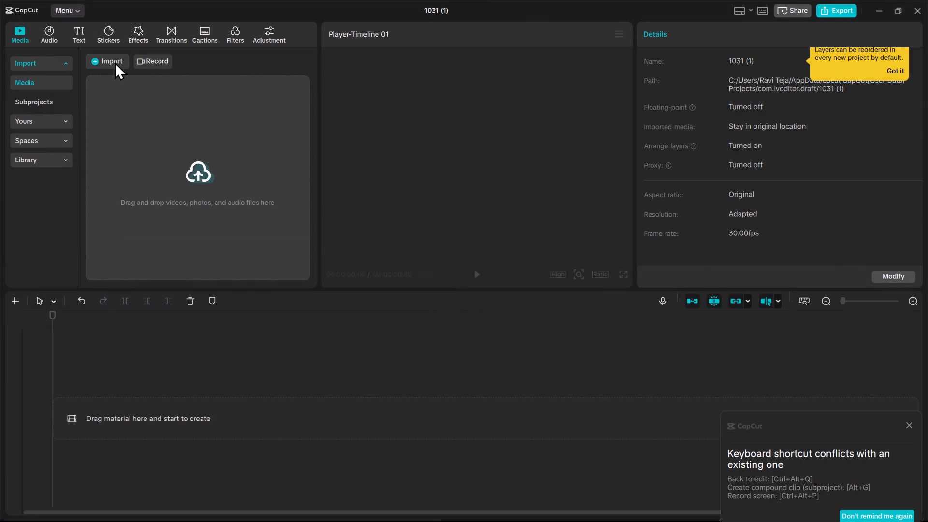
left_click(114, 60)
left_click(118, 63)
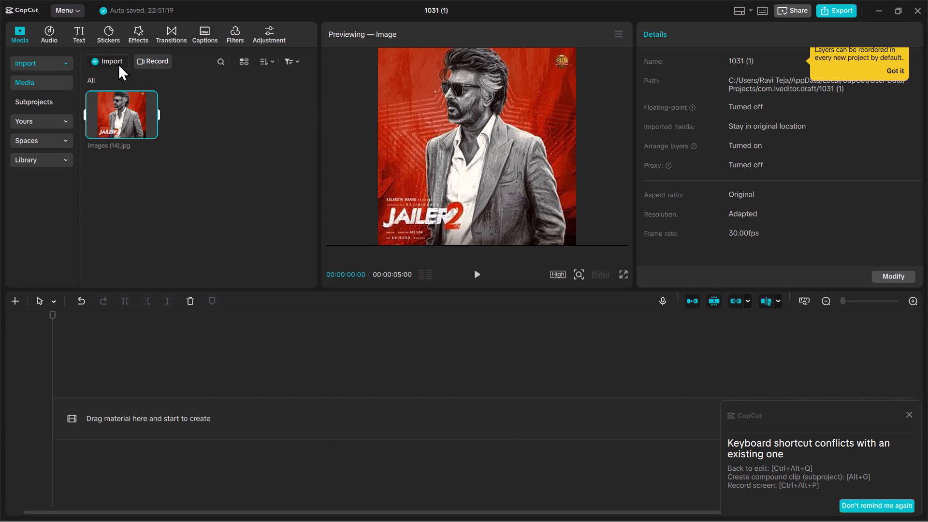
left_click(130, 87)
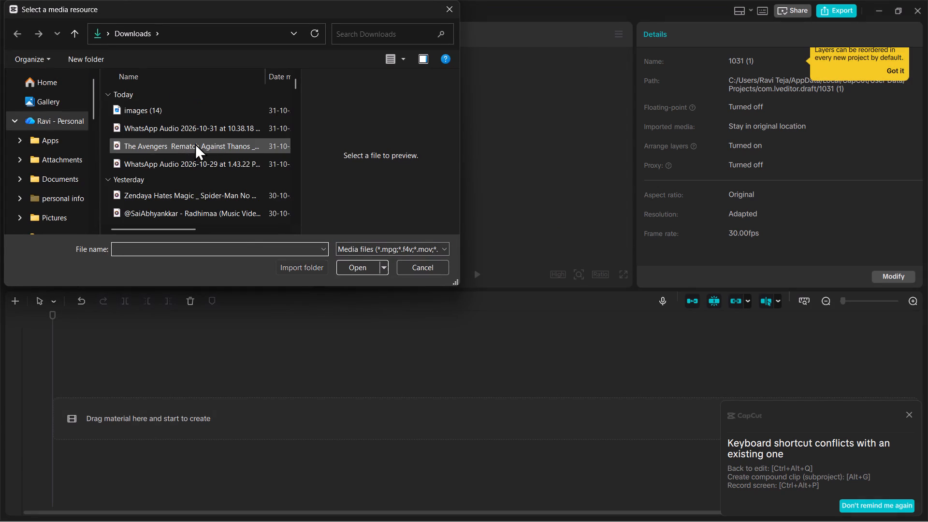
left_click(193, 127)
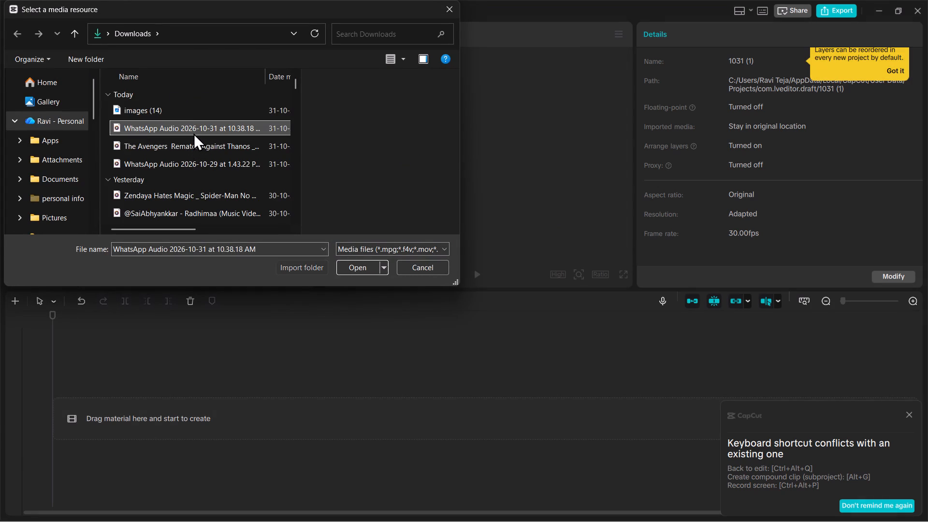
key("Return")
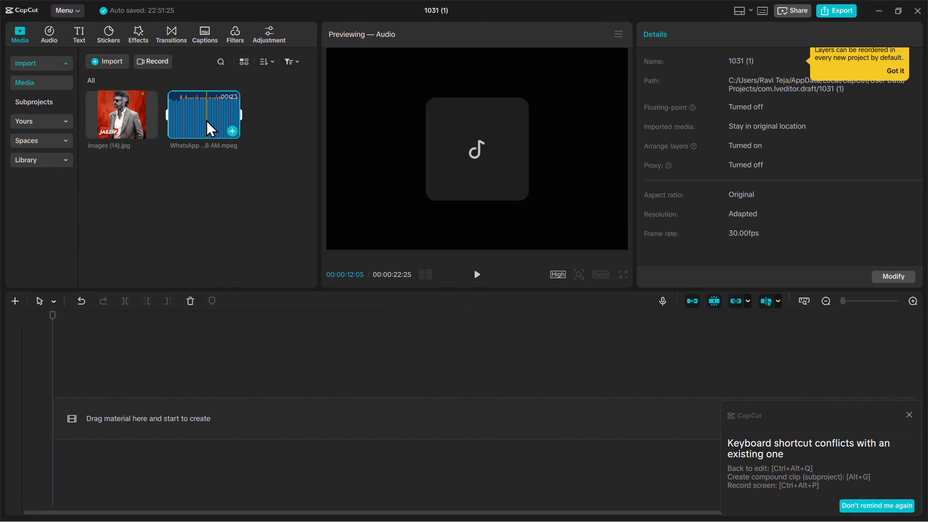
Play the imported WhatsApp audio clip in the preview player.
left_click(206, 119)
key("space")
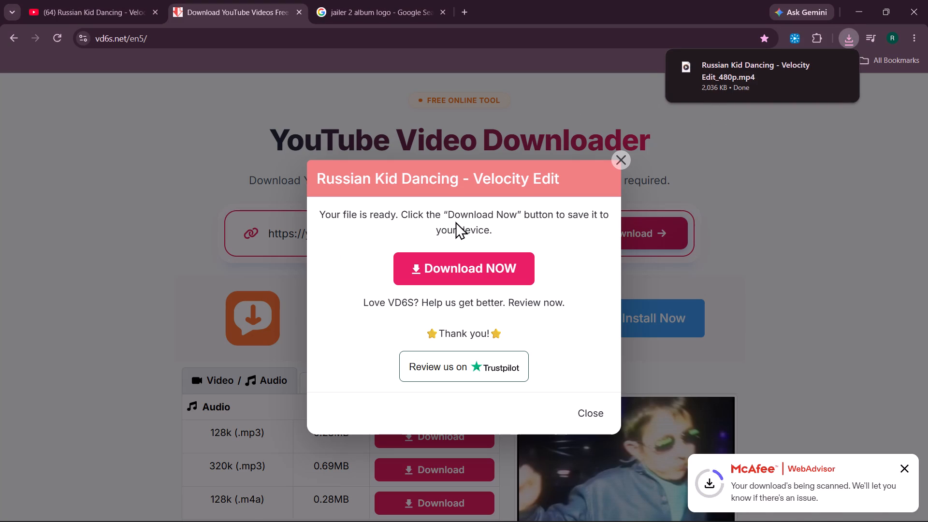
Import the Russian Kid Dancing - Velocity Edit_480p video from the Downloads folder into the CapCut project's media.
left_click(122, 62)
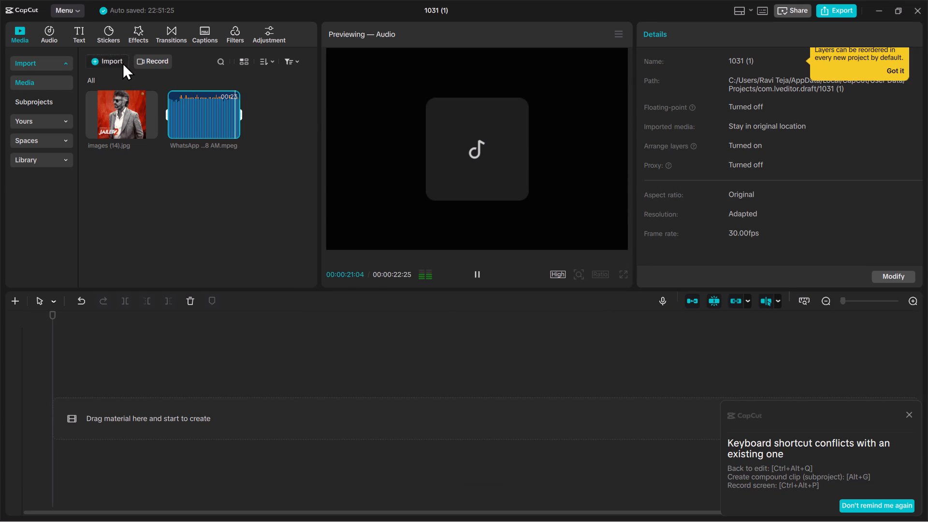
left_click(135, 85)
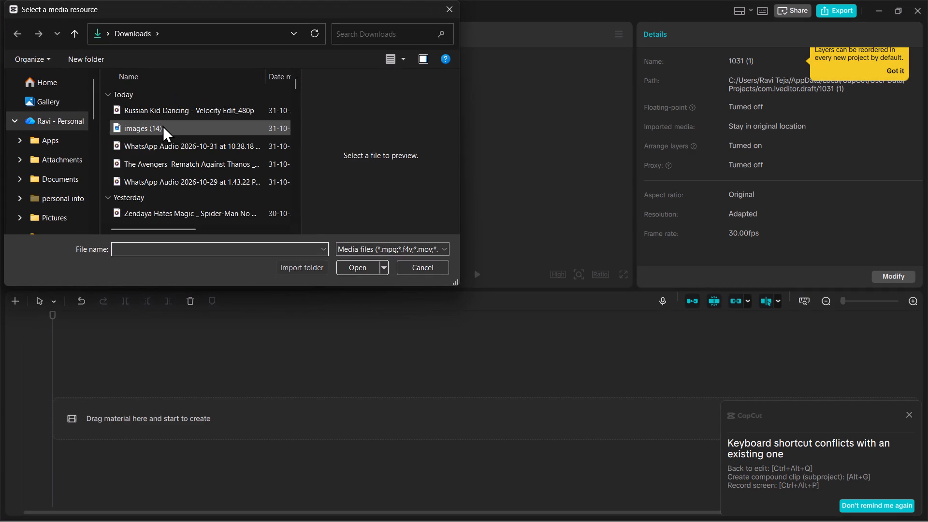
left_click(162, 124)
left_click(159, 113)
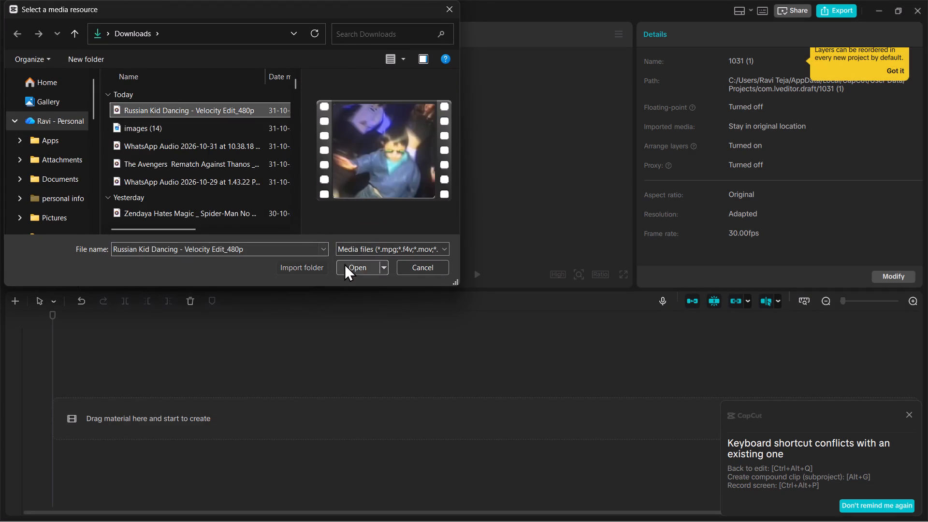
left_click(344, 263)
Place the Russian Kid Dancing video at the start of the timeline, play its opening, and mute its track.
left_click_drag(129, 166, 114, 413)
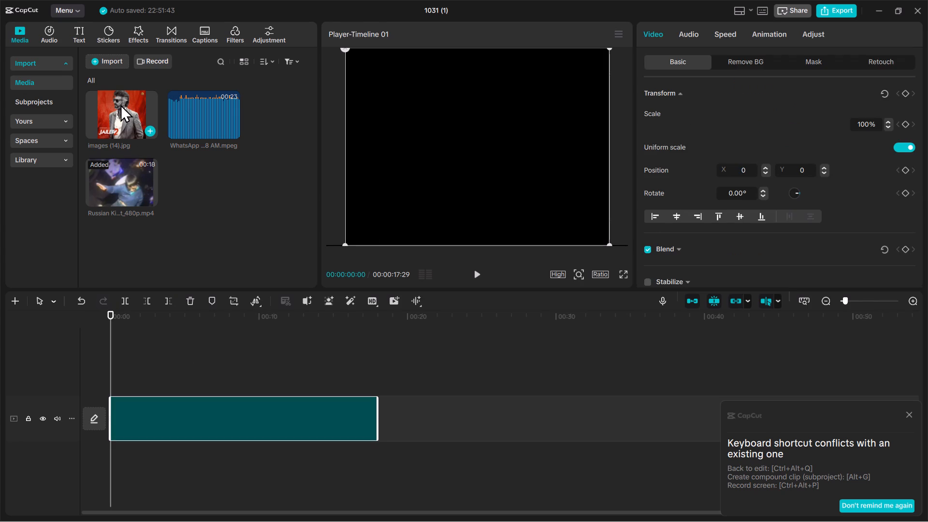
key("space")
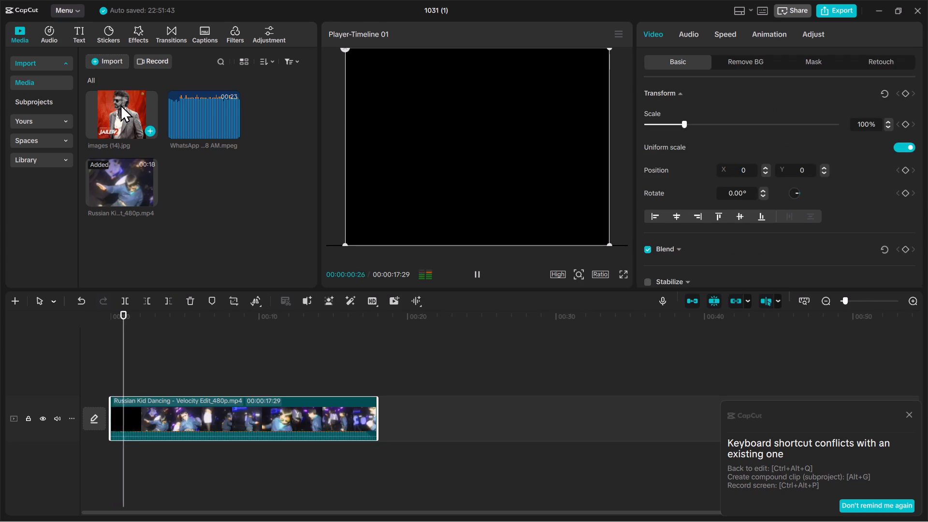
key("space")
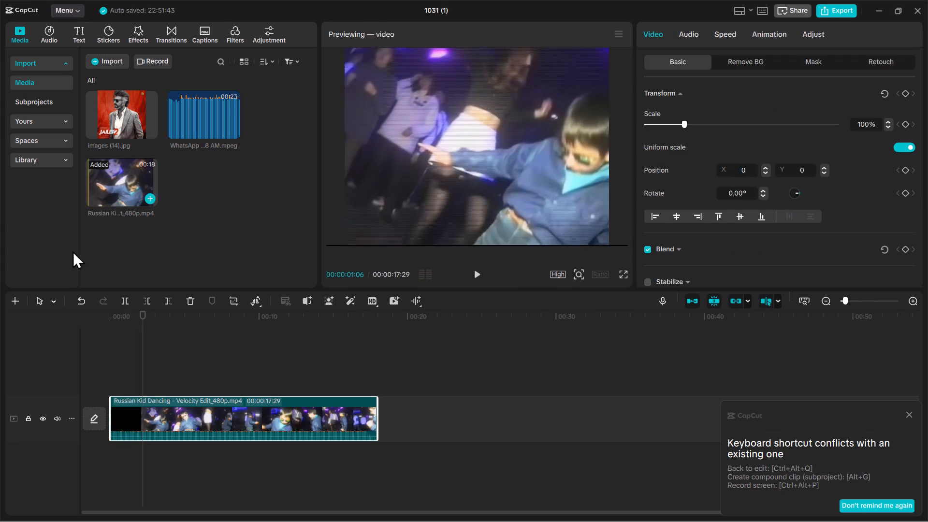
left_click(57, 421)
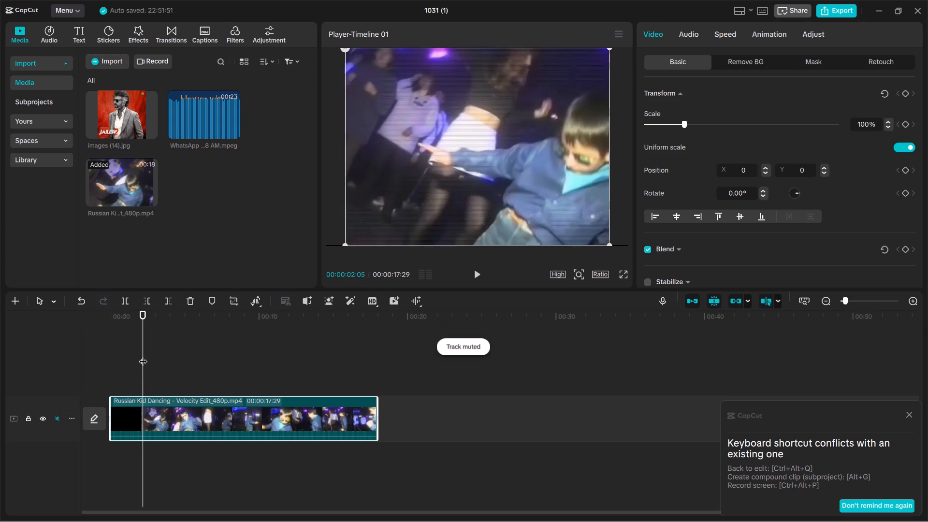
Place the Jailer 2 cover image on a track above the video from 00:00:01:19 and extend it to the video's end.
left_click_drag(143, 355, 135, 354)
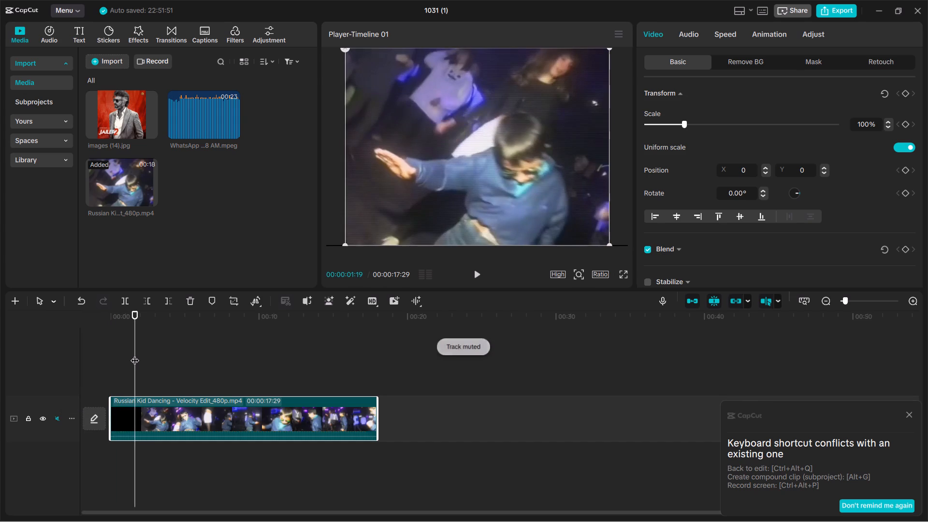
left_click(135, 354)
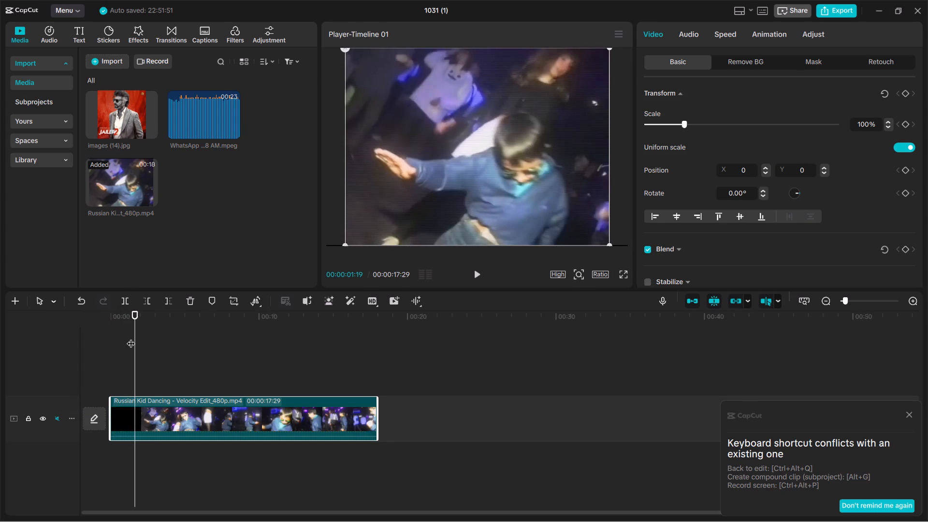
left_click_drag(115, 113, 154, 204)
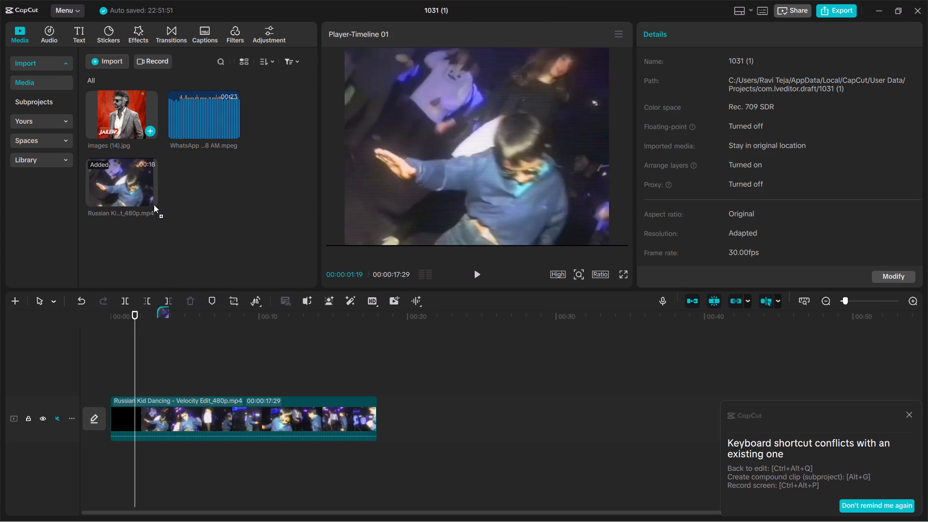
left_click_drag(154, 204, 135, 381)
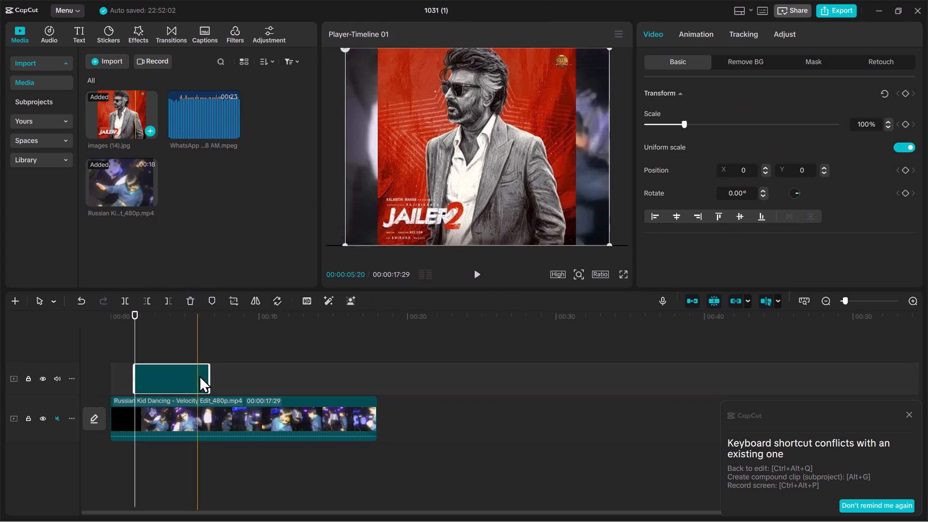
left_click_drag(211, 376, 371, 384)
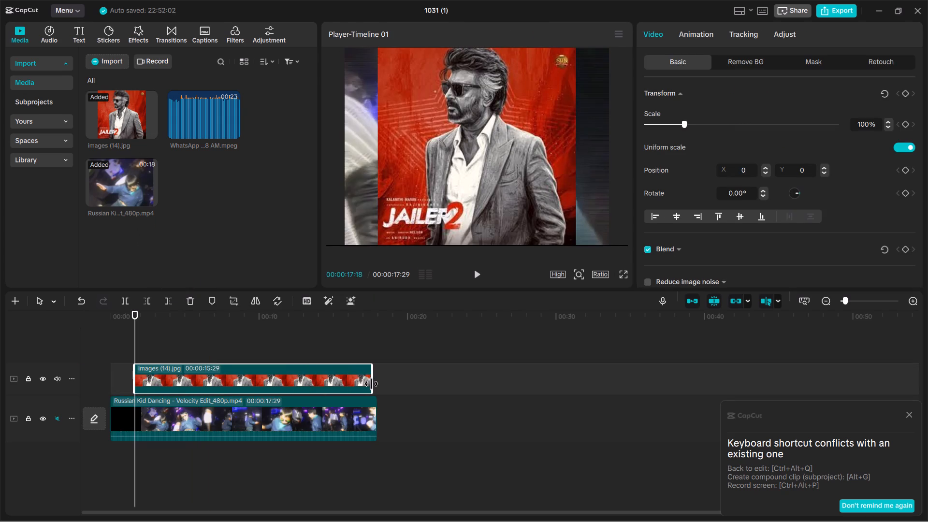
left_click_drag(371, 384, 373, 382)
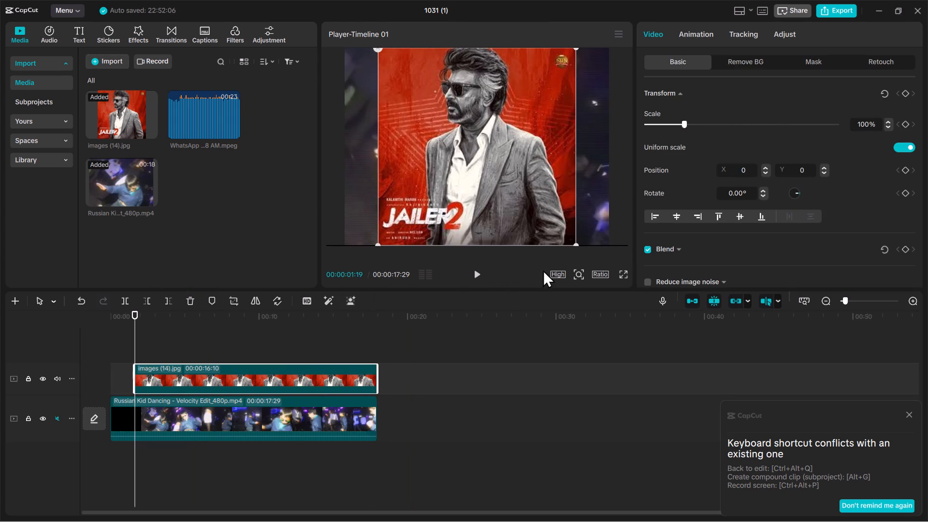
Shrink the Jailer 2 cover image to a small overlay and reposition it over the dancing video frame.
left_click_drag(575, 243, 490, 128)
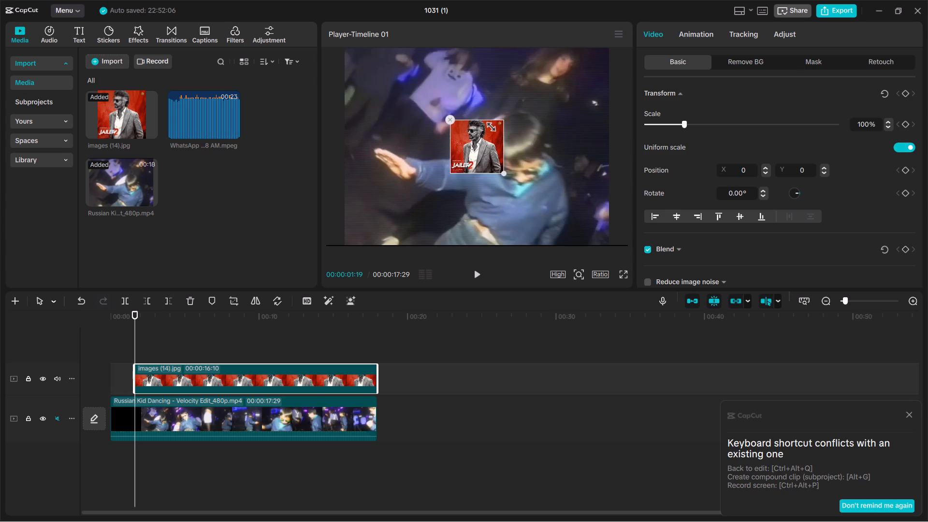
left_click_drag(490, 128, 506, 146)
left_click_drag(456, 134, 464, 178)
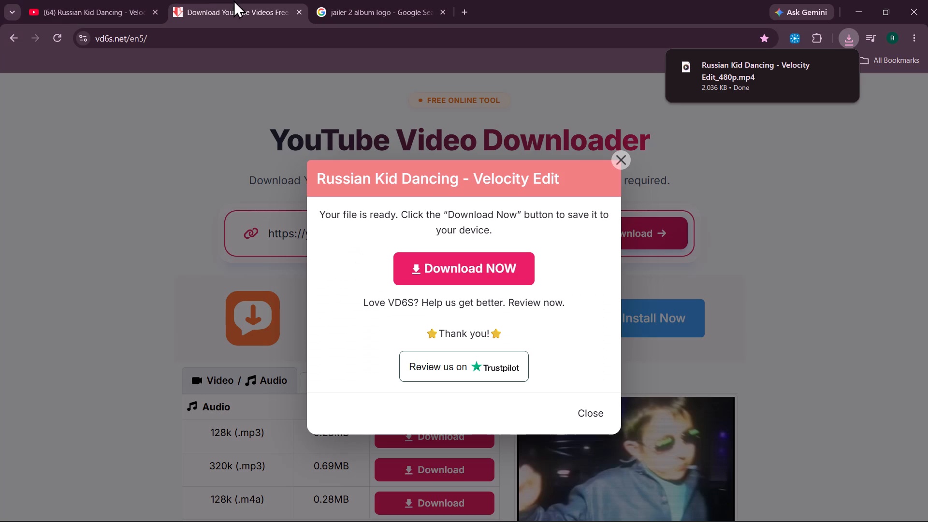
Search Google Images for "jailer 2 album logo murthi" and preview the album tracklist and Wikipedia poster results.
left_click(375, 0)
left_click(322, 83)
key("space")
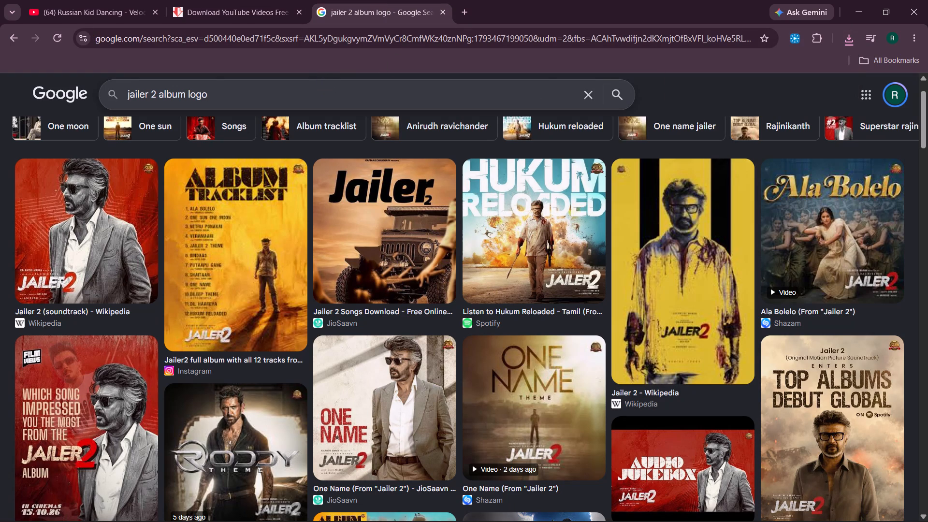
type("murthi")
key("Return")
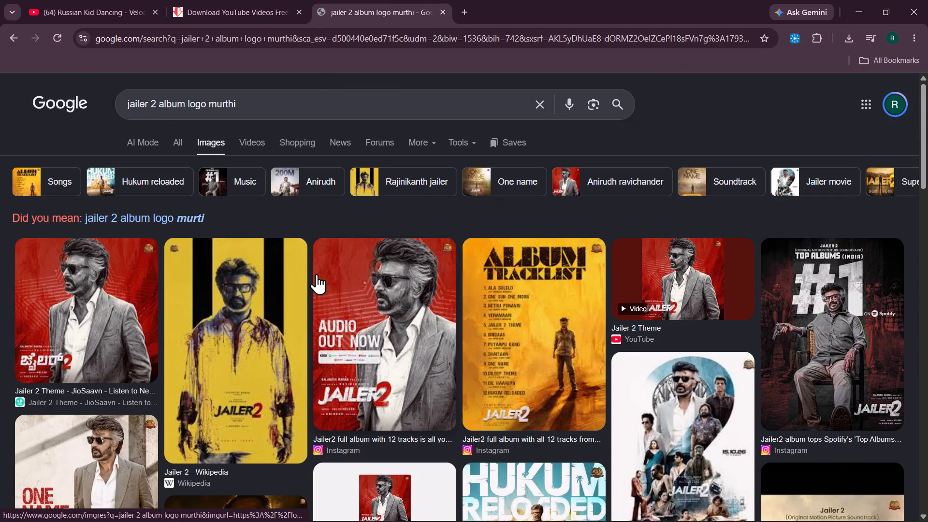
left_click(512, 322)
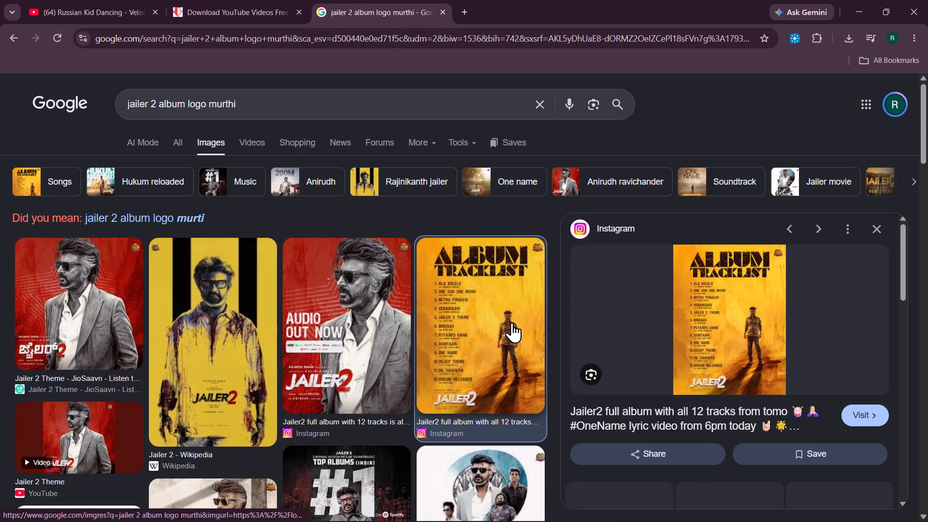
scroll(512, 322, "down", 2)
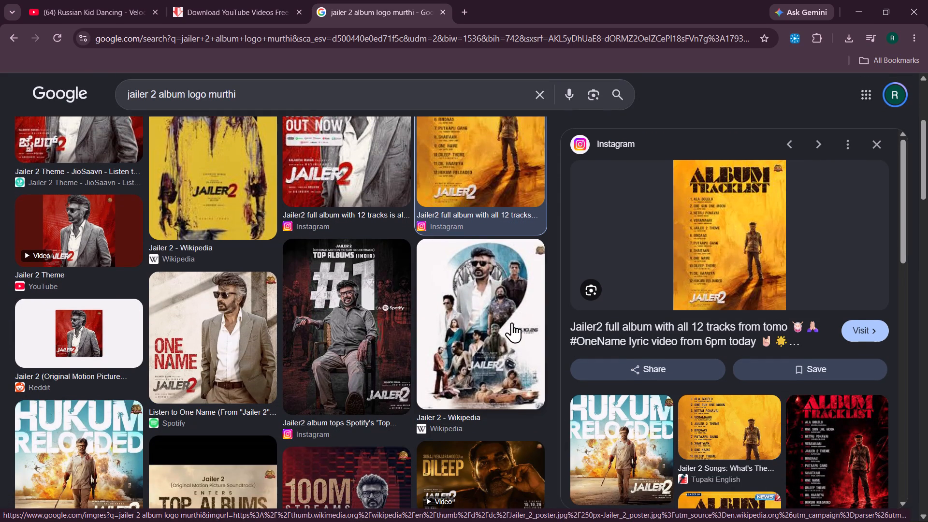
left_click(512, 322)
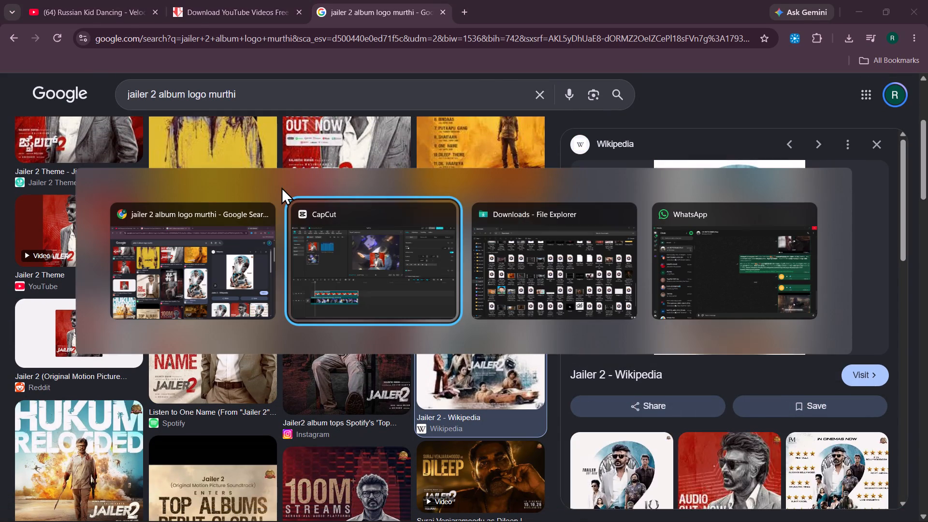
In CapCut, place the WhatsApp audio clip on a track below the dancing video, starting at the beginning of the timeline.
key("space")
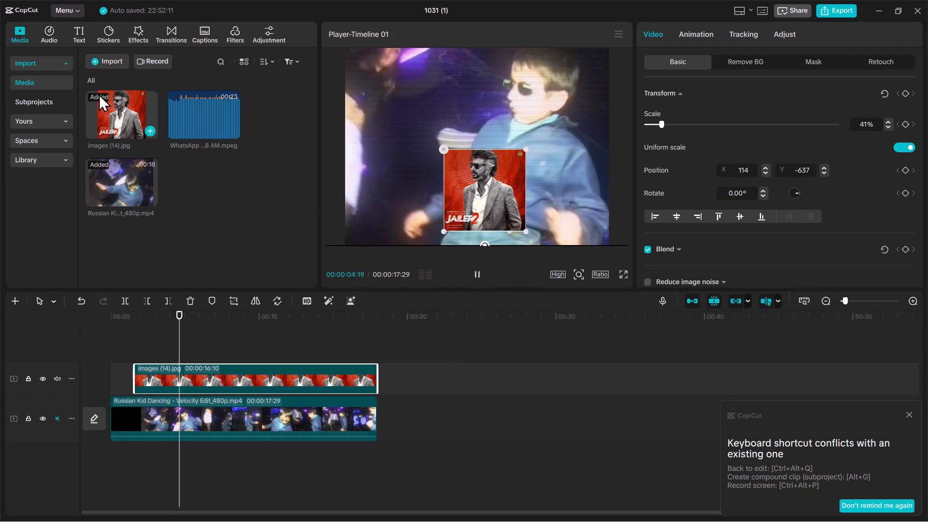
left_click_drag(203, 101, 107, 460)
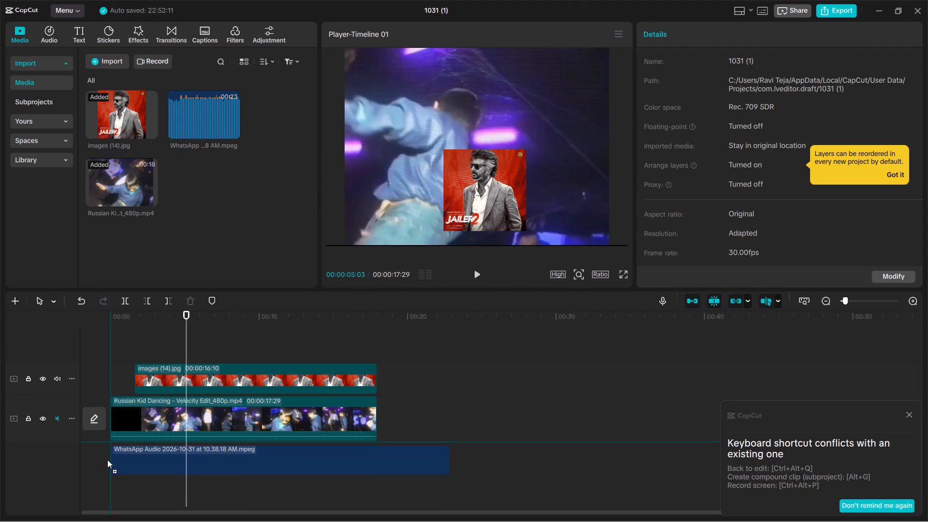
left_click_drag(107, 460, 108, 456)
Play the edit with the WhatsApp audio and replay its opening to check where the audio should begin.
left_click(111, 366)
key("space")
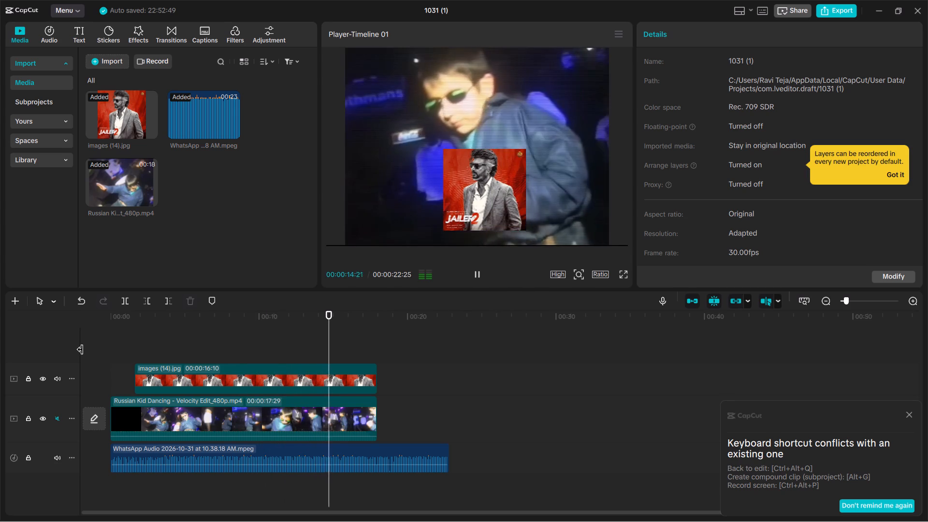
left_click(80, 349)
left_click(110, 351)
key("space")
left_click(110, 349)
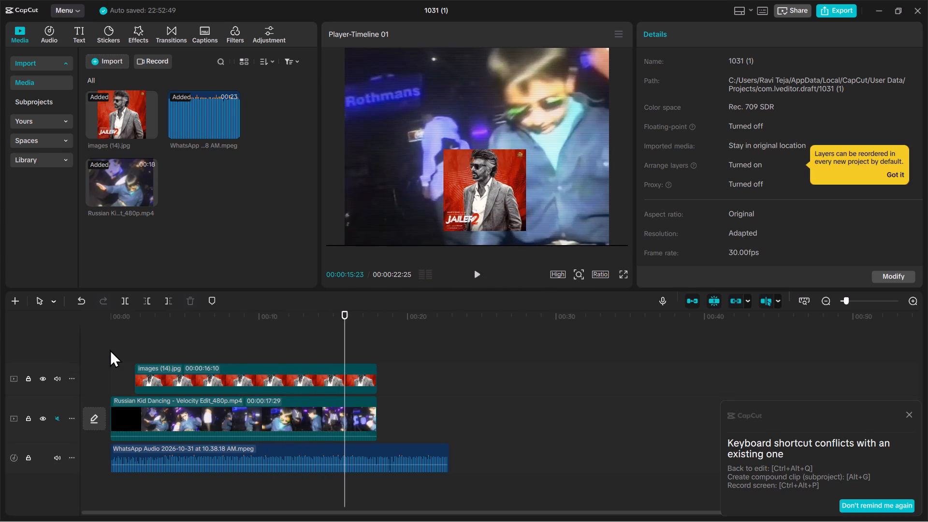
left_click_drag(340, 337, 231, 302)
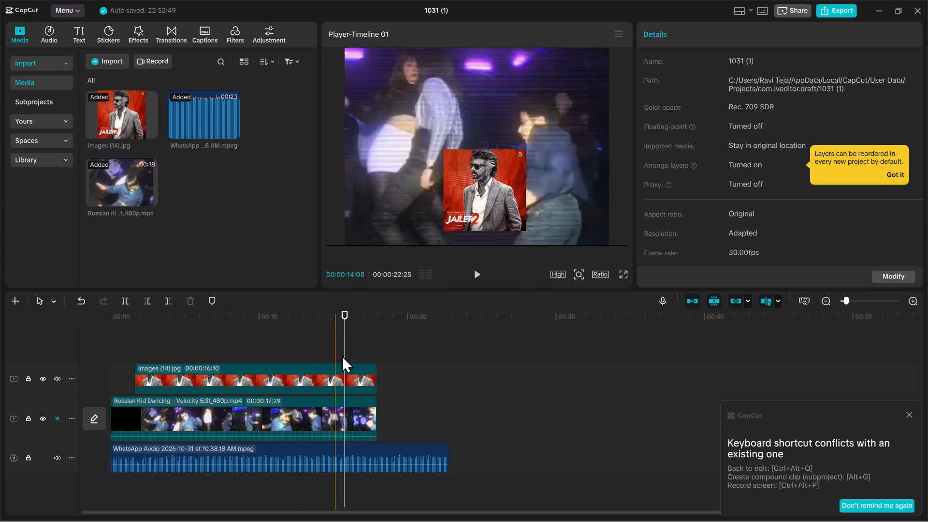
left_click_drag(346, 348, 22, 288)
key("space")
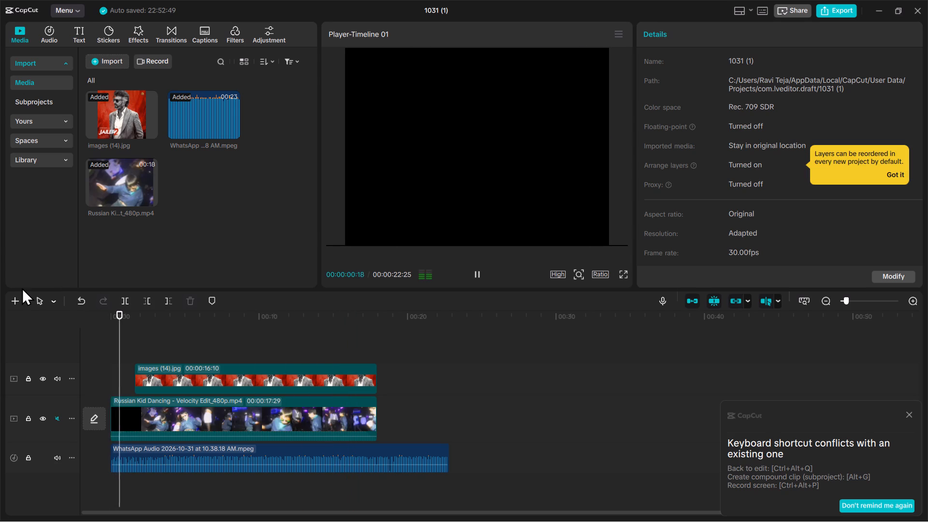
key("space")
left_click(111, 331)
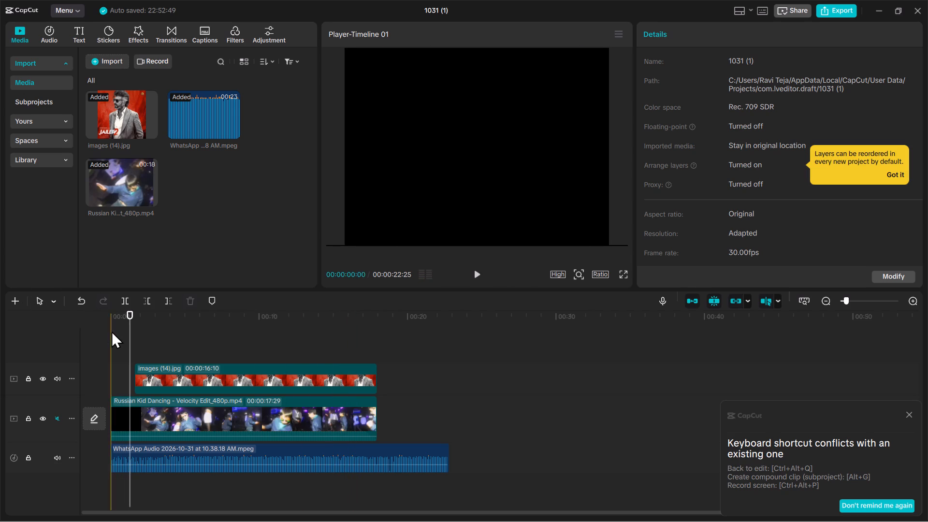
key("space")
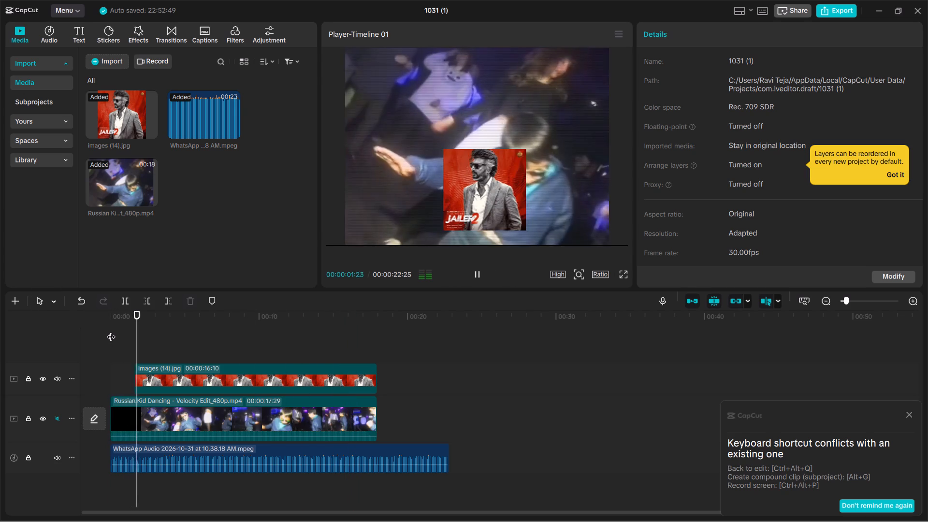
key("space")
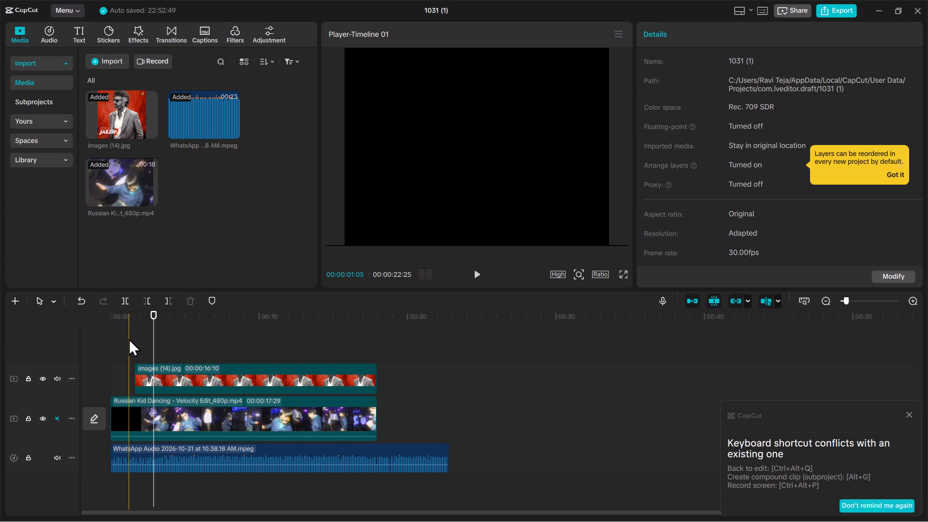
left_click(125, 336)
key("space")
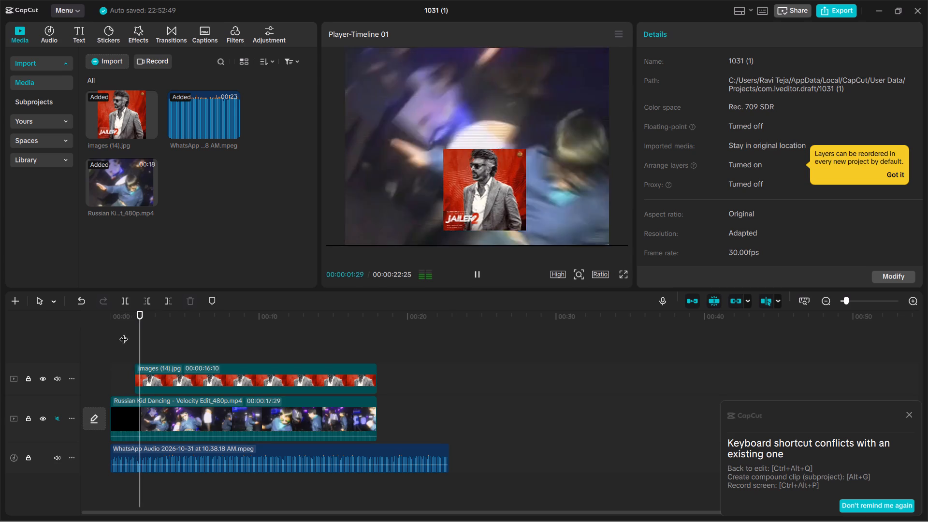
Trim about 27 frames off the start of the WhatsApp audio and move the clip back to the timeline's beginning.
left_click(124, 333)
left_click(146, 459)
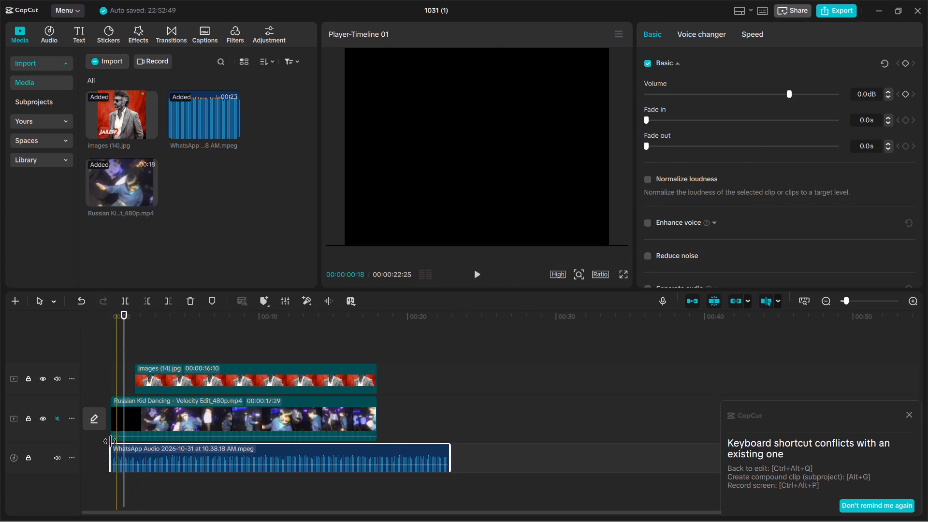
left_click(145, 300)
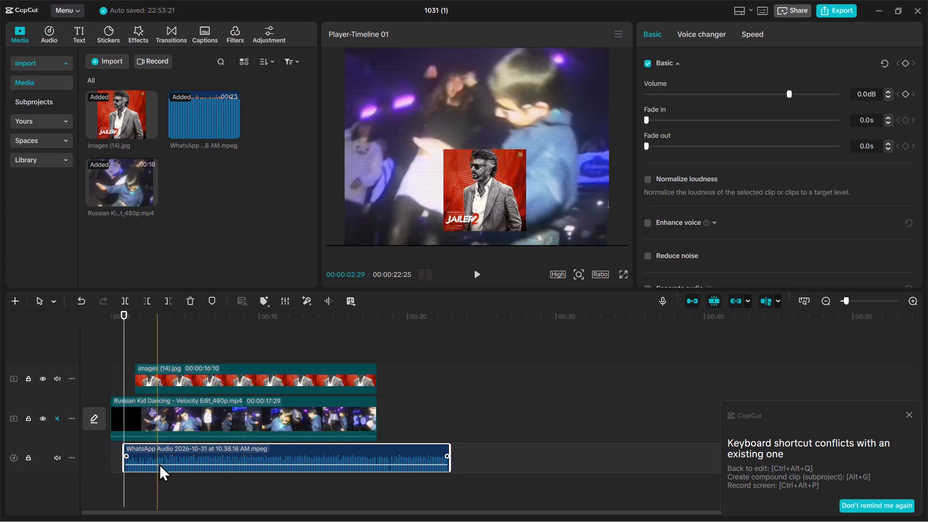
left_click_drag(160, 462, 146, 459)
Play the edit from the beginning to review how the trimmed audio fits the video.
left_click(99, 358)
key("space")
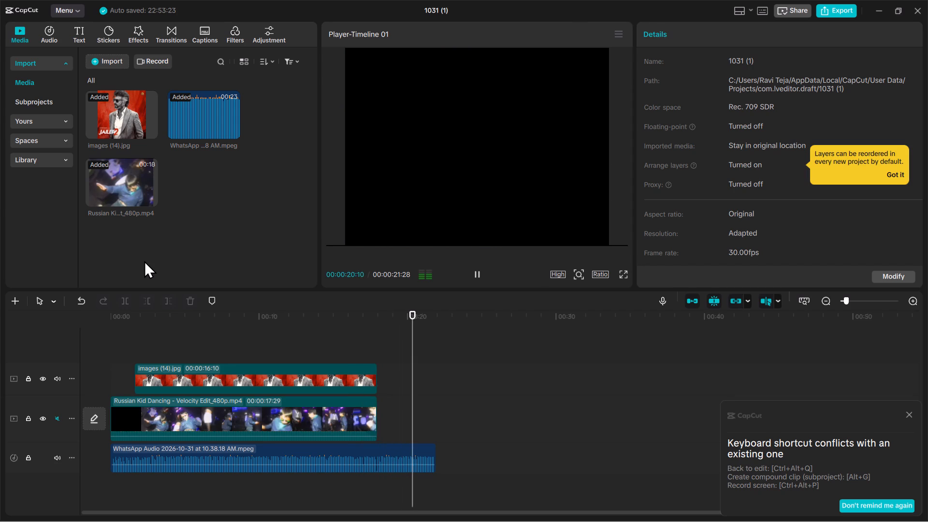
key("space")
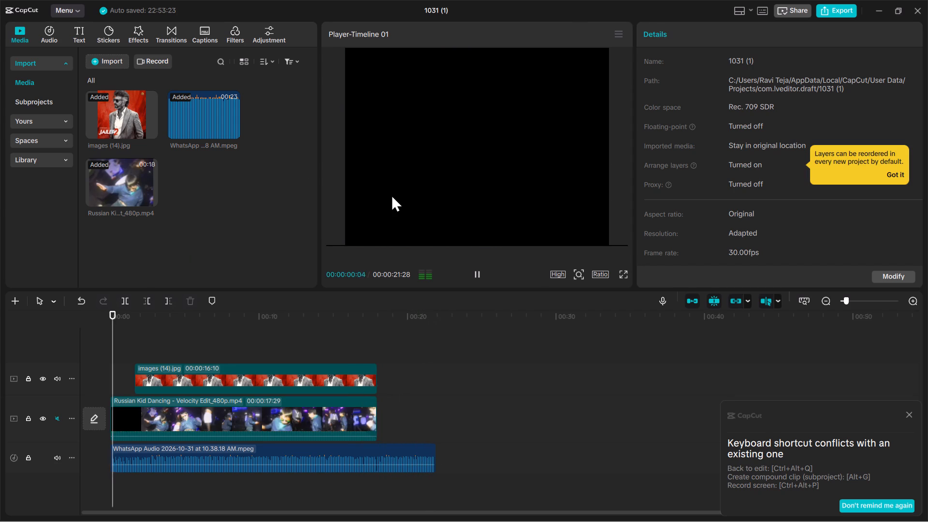
Stop the preview of the edit about one second in.
key("space")
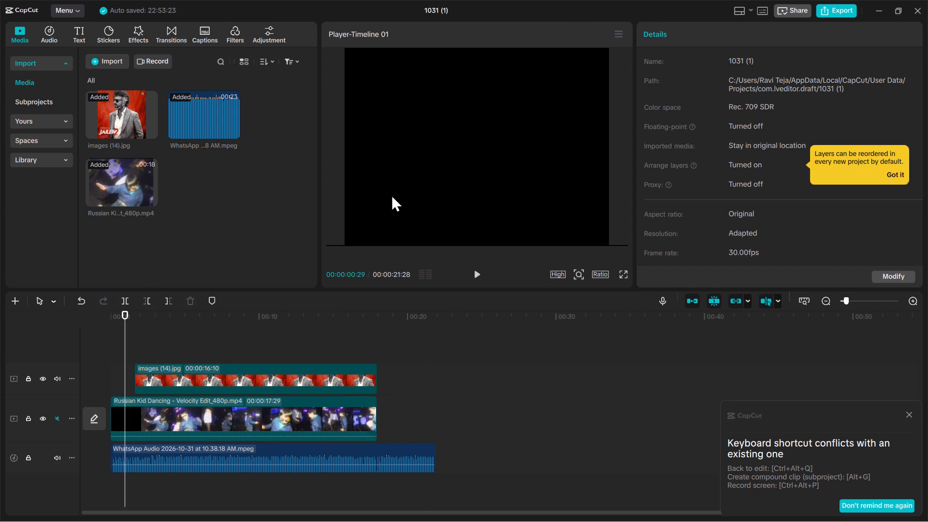
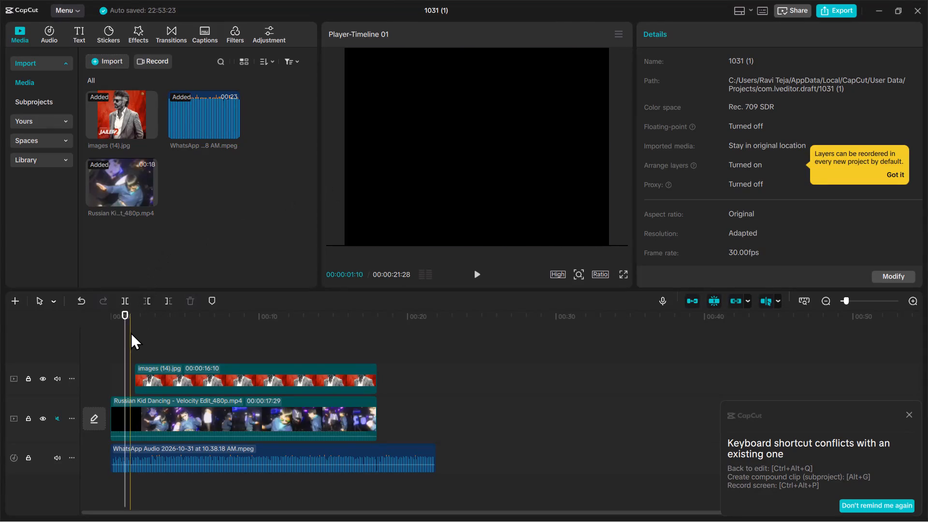
Preview the edit from the start of the timeline to about 12 seconds in.
left_click_drag(126, 332, 79, 320)
key("space")
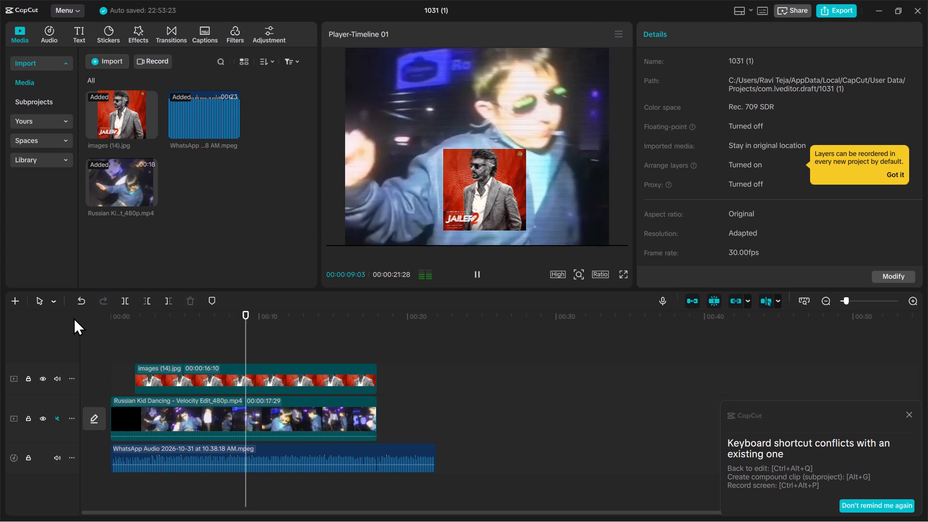
left_click(288, 335)
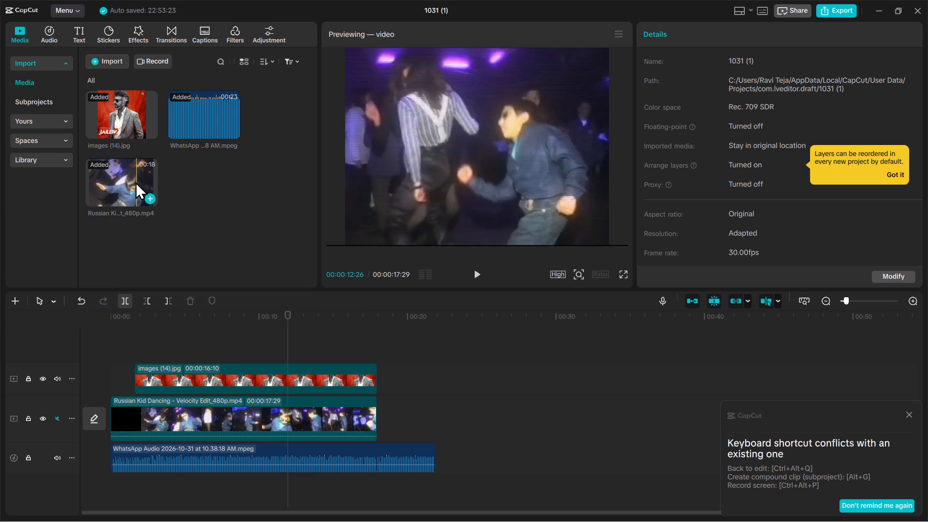
Append a second copy of the Russian Kid Dancing video directly after the first clip on the main track.
left_click_drag(127, 174, 384, 416)
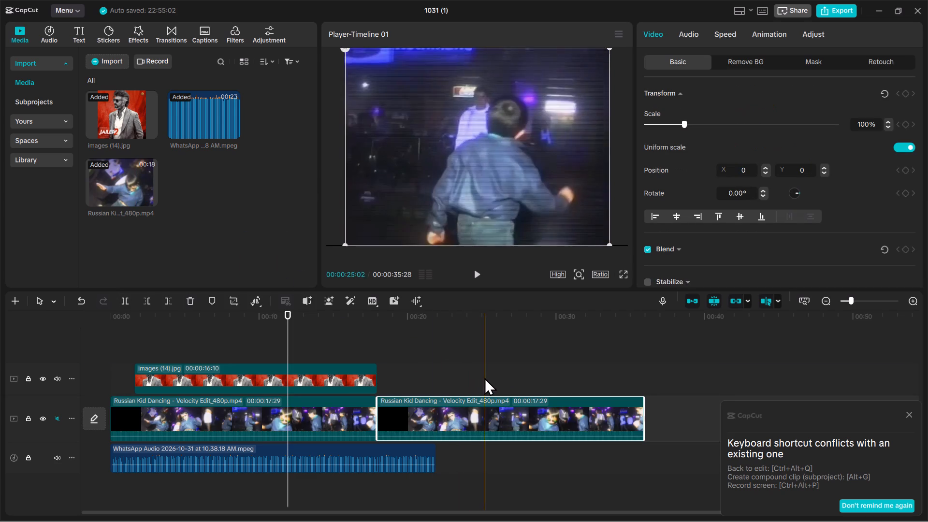
Play the join between the two video clips, then trim off the second clip's opening before 00:00:22:13.
left_click(369, 364)
key("space")
key("space")
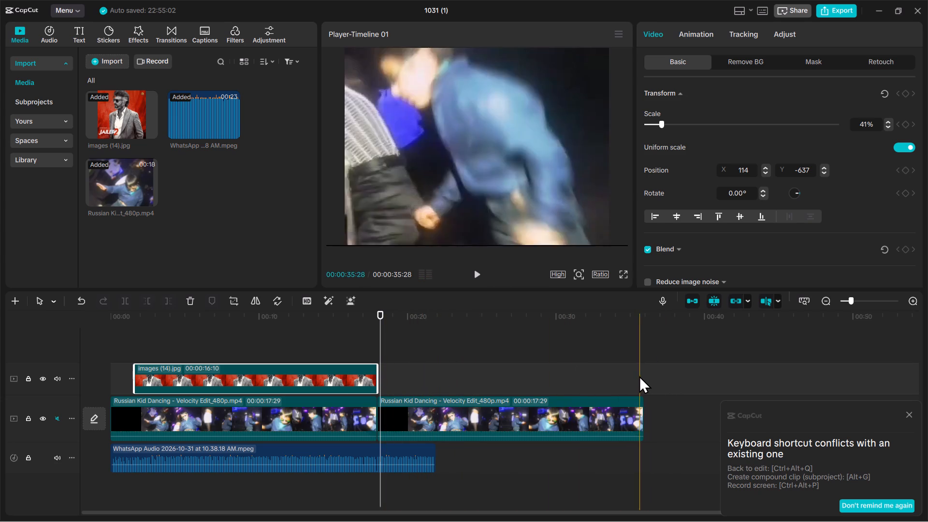
left_click(443, 359)
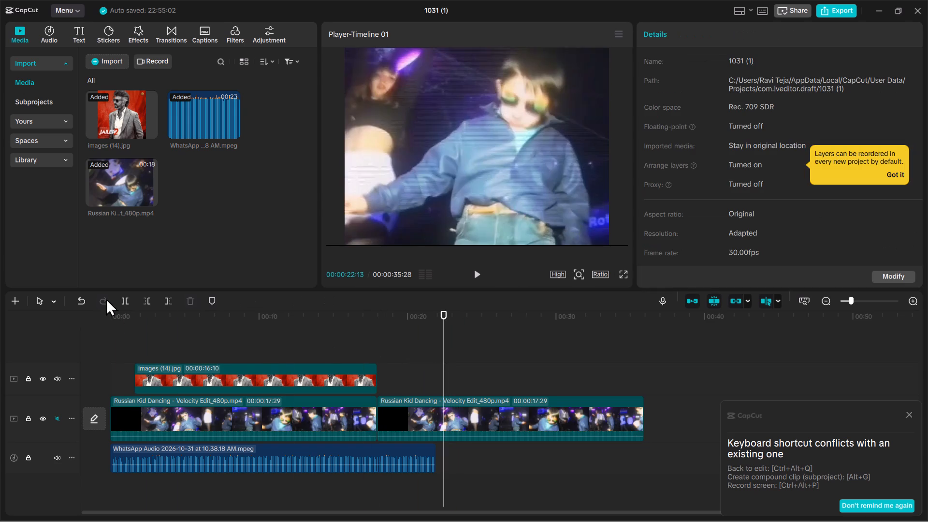
left_click(144, 303)
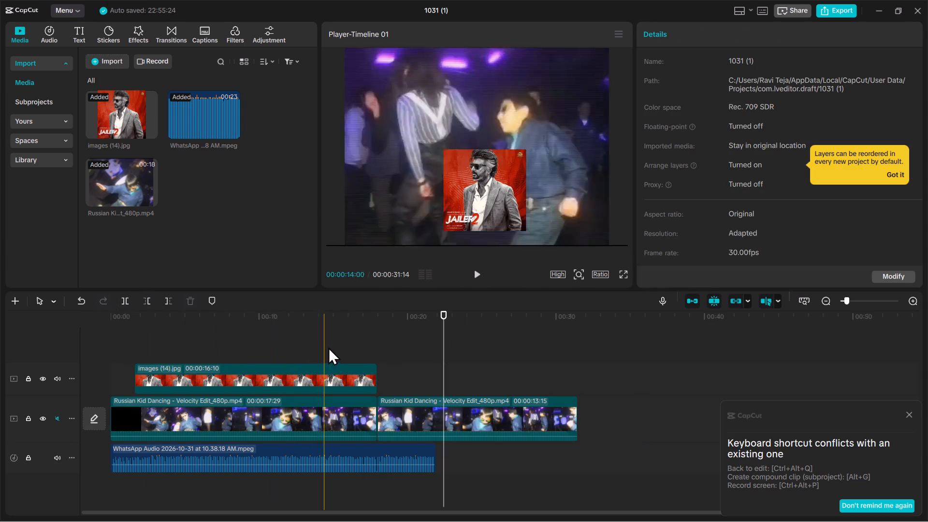
Play the edit across the join between the first clip and the trimmed second clip.
left_click(334, 344)
key("space")
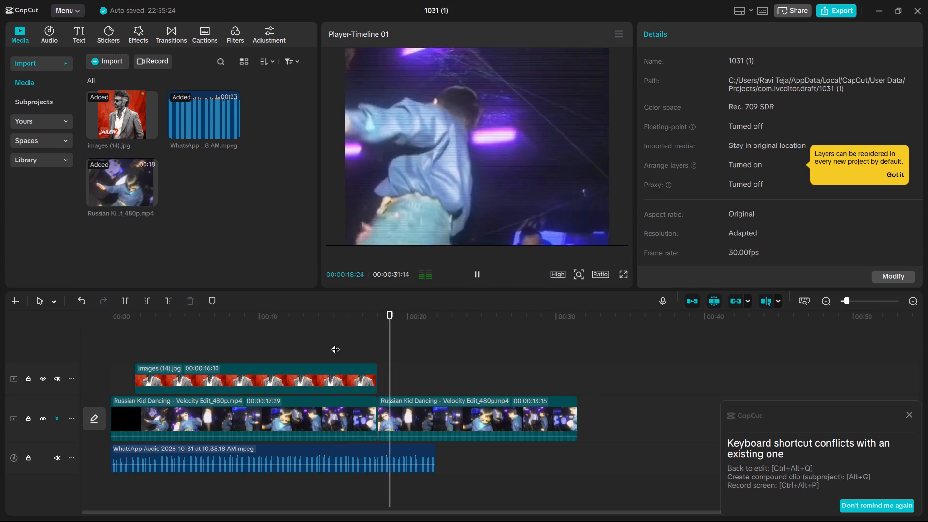
Extend the Jailer 2 cover image to the end of the WhatsApp audio, for a duration of 00:00:20:09.
left_click(344, 380)
left_click_drag(376, 379, 377, 379)
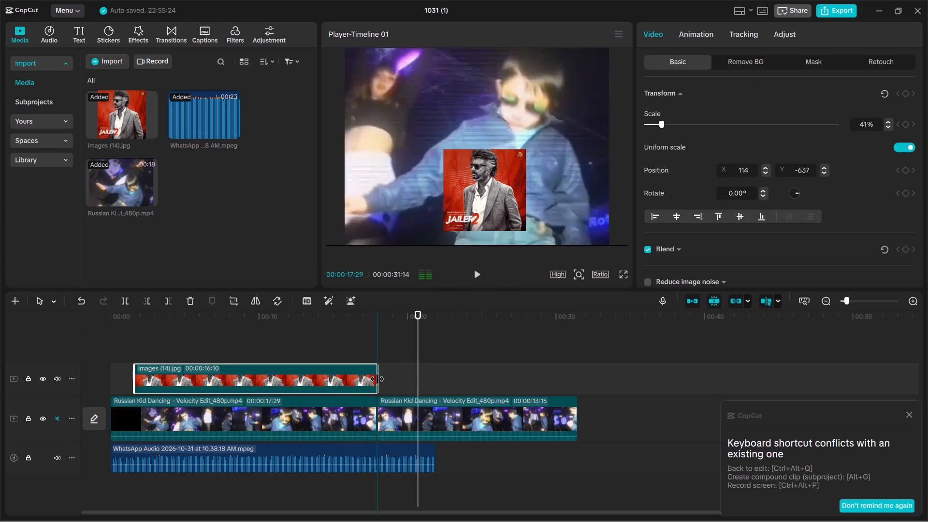
left_click_drag(377, 379, 438, 379)
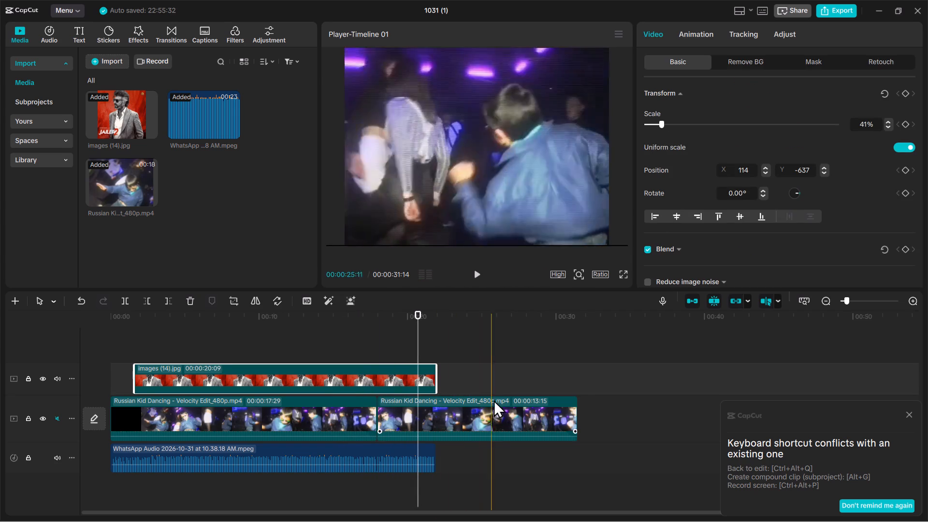
Trim the end of the second Russian Kid Dancing clip back to the end of the WhatsApp audio.
left_click(501, 404)
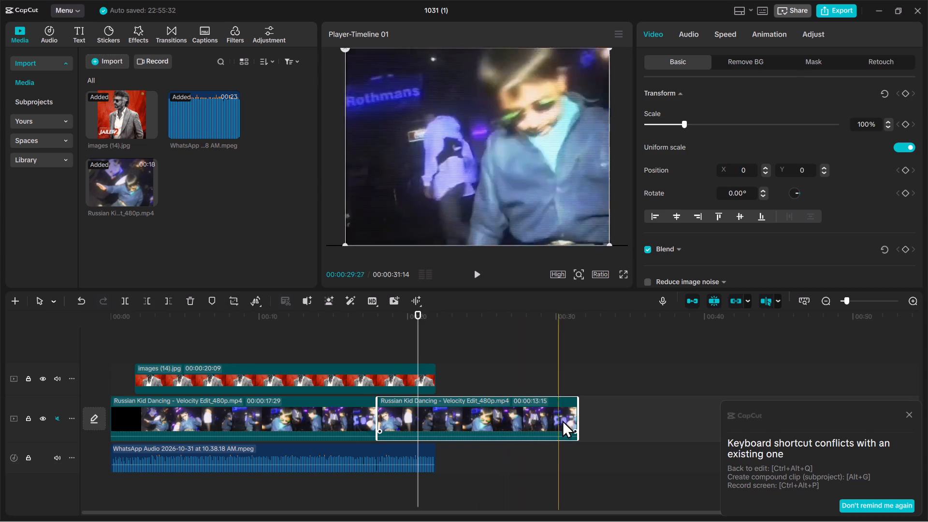
left_click_drag(576, 419, 433, 409)
Preview the edit from the start of the timeline to about 17 seconds in.
left_click_drag(417, 330, 0, 202)
key("space")
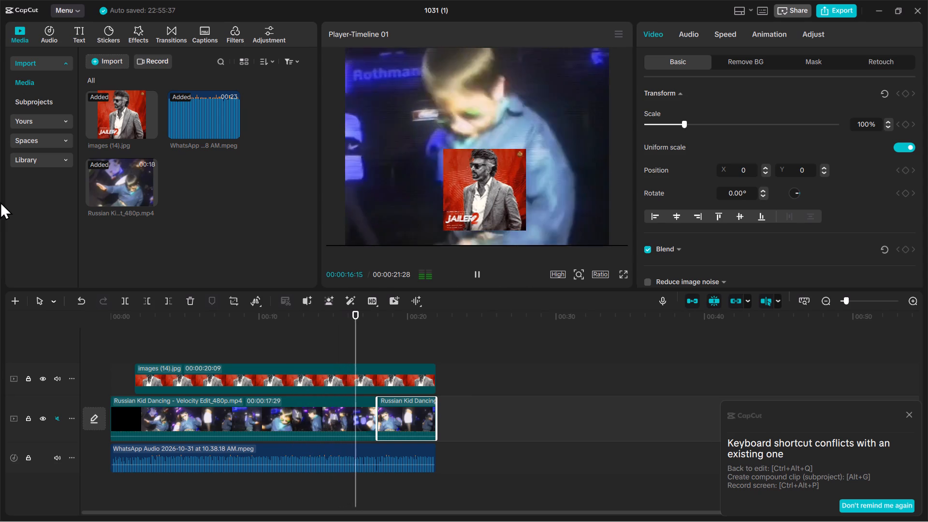
key("space")
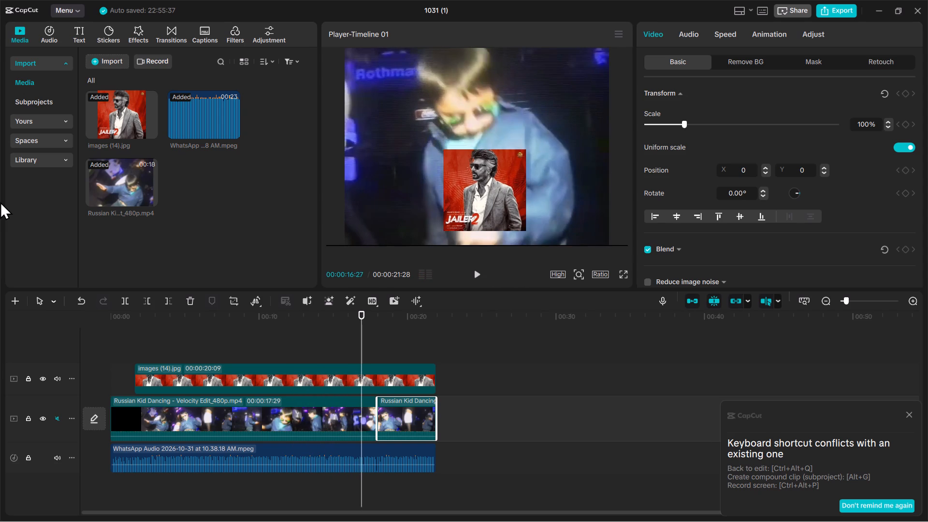
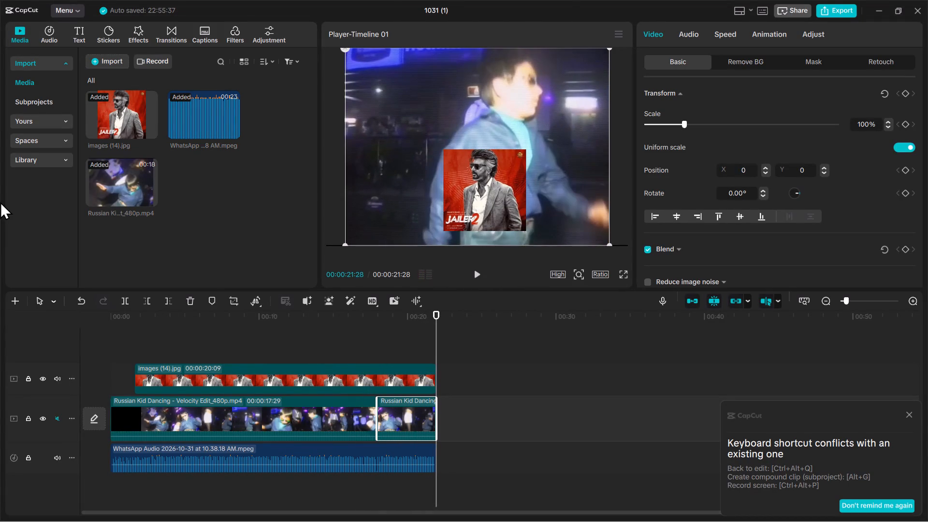
Play the opening seconds of the edit twice from the start, returning the playhead to 00:00:00:00 after each preview.
key("space")
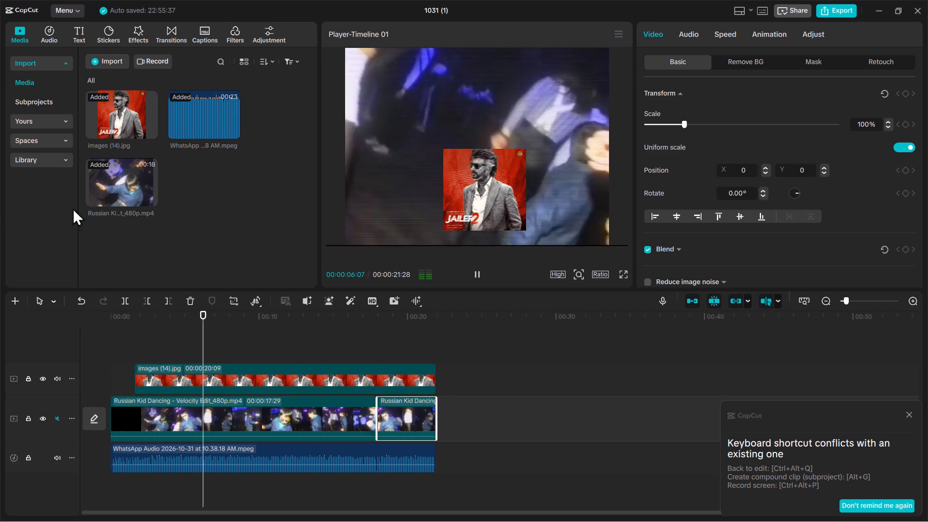
left_click_drag(211, 331, 71, 313)
key("space")
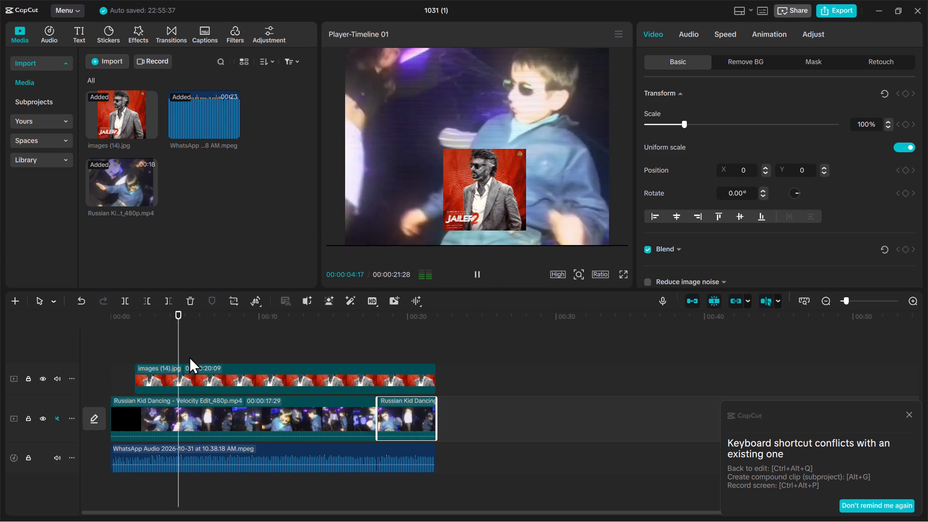
left_click_drag(189, 340, 60, 296)
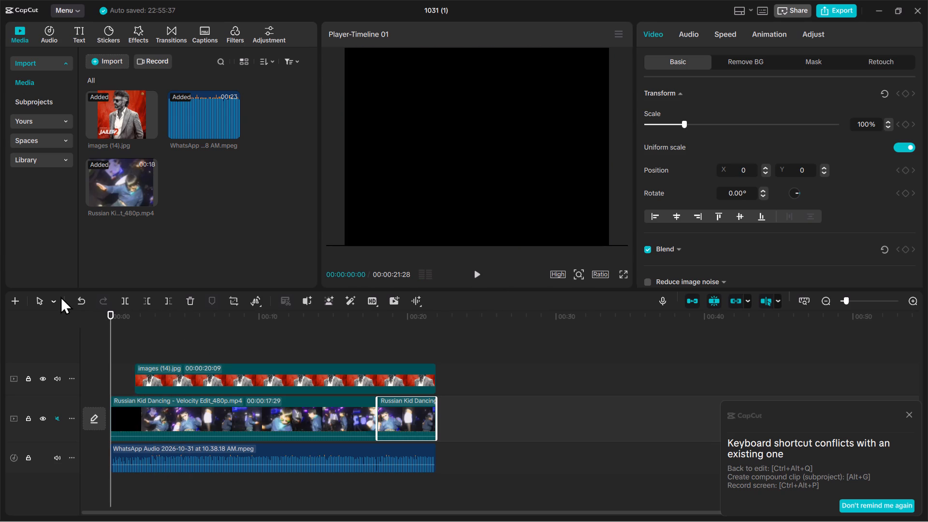
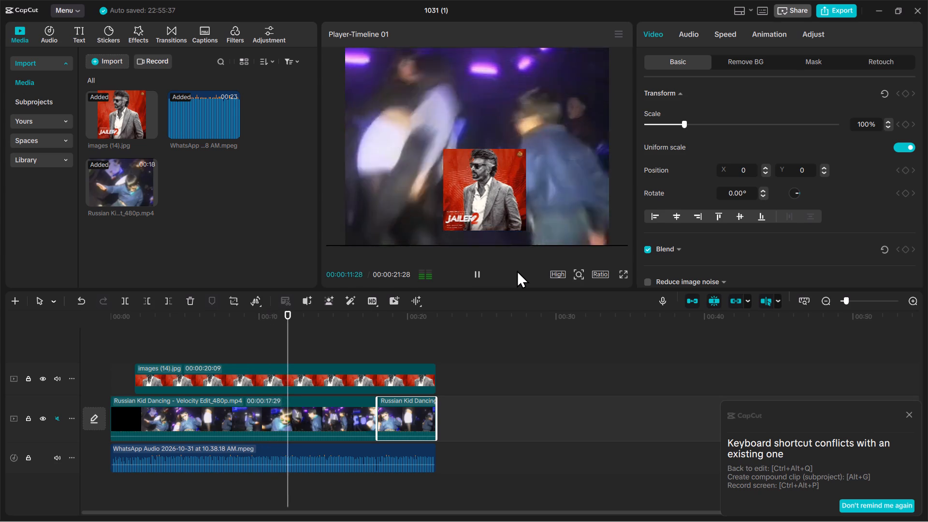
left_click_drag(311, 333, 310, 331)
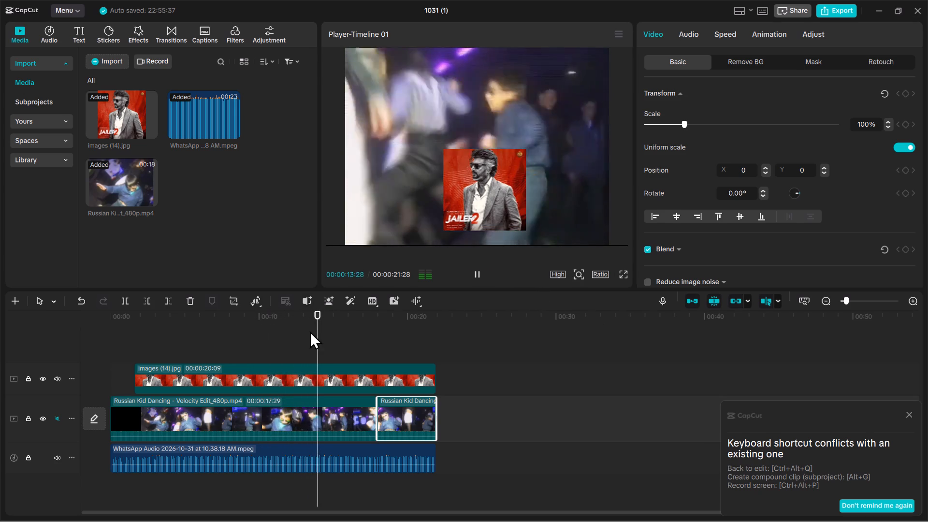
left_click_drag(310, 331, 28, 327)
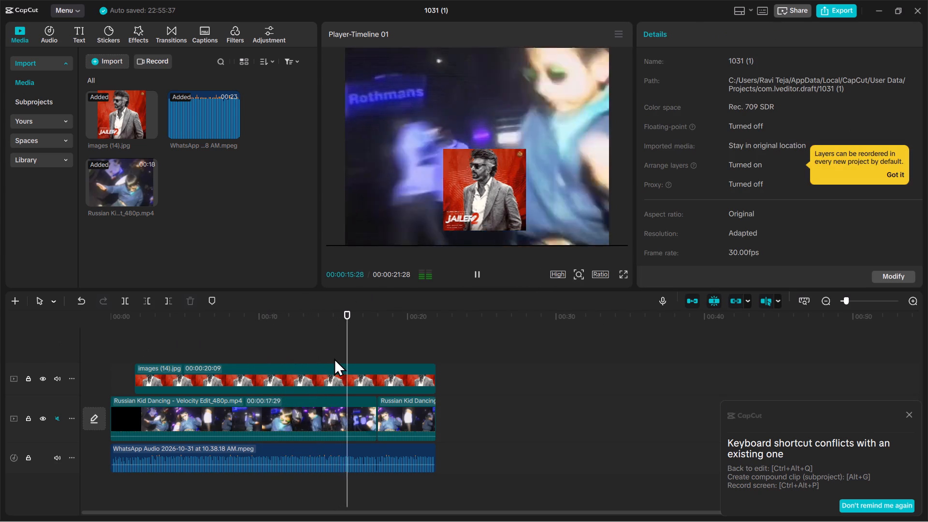
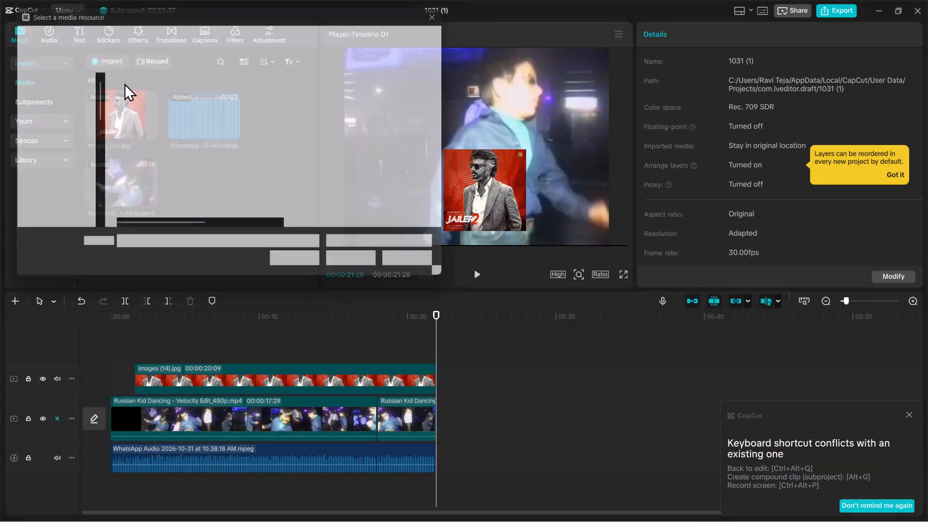
Import WhatsApp Image 2026-10-31 at 10.59.10 PM and place it on a new track above the Jailer 2 cover, aligned with the cover's start.
left_click(141, 106)
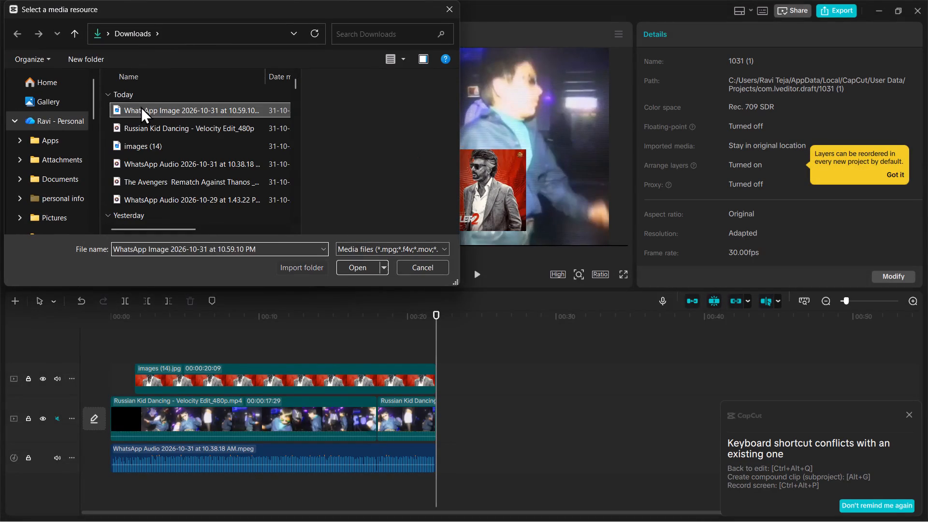
key("Return")
left_click_drag(195, 167, 160, 329)
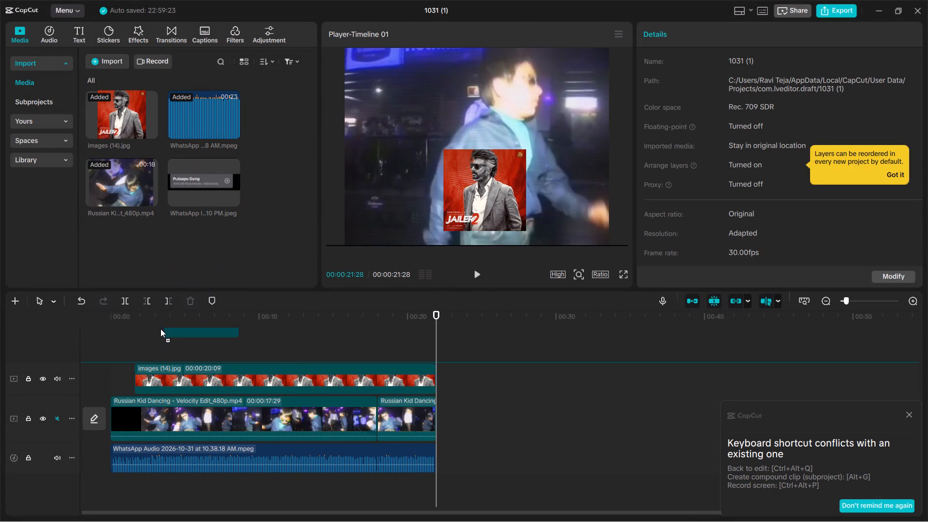
left_click_drag(160, 329, 135, 343)
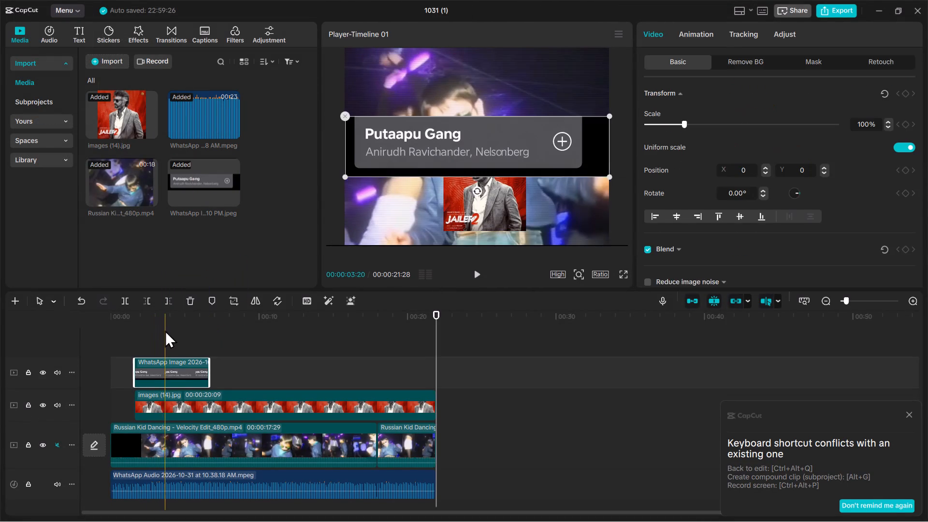
With the playhead at 00:00:03:20, scale the Putaapu Gang title image down to about 53%.
left_click(165, 330)
left_click(451, 159)
left_click_drag(607, 176, 604, 173)
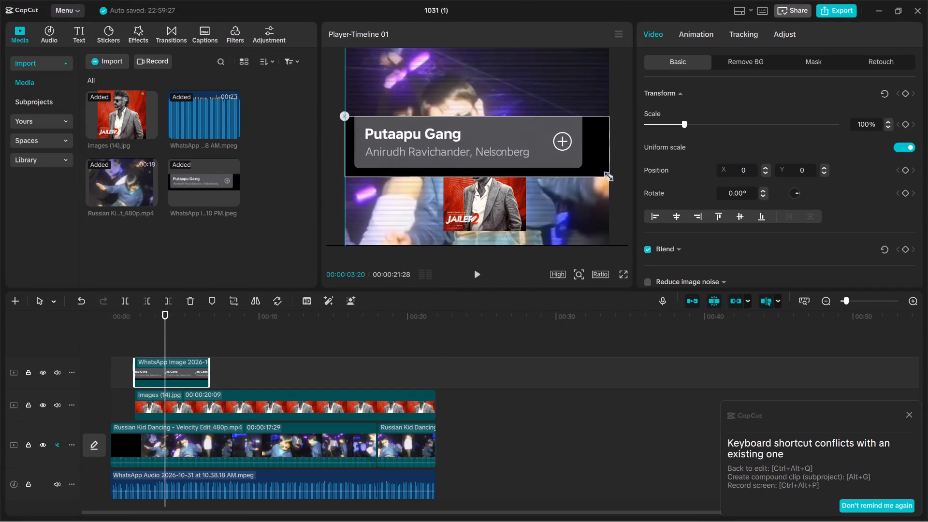
left_click_drag(604, 173, 502, 151)
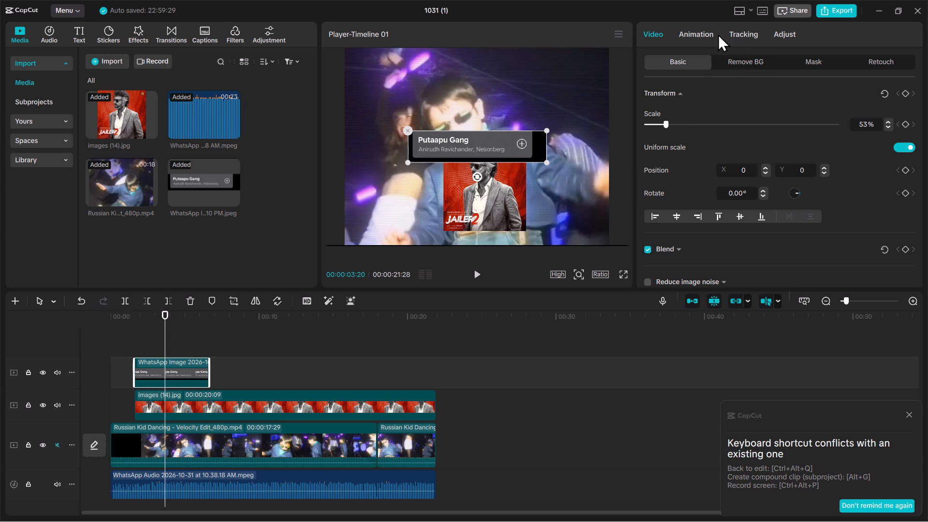
Remove the black background of the Putaapu Gang title image with auto removal.
left_click(701, 30)
left_click(657, 30)
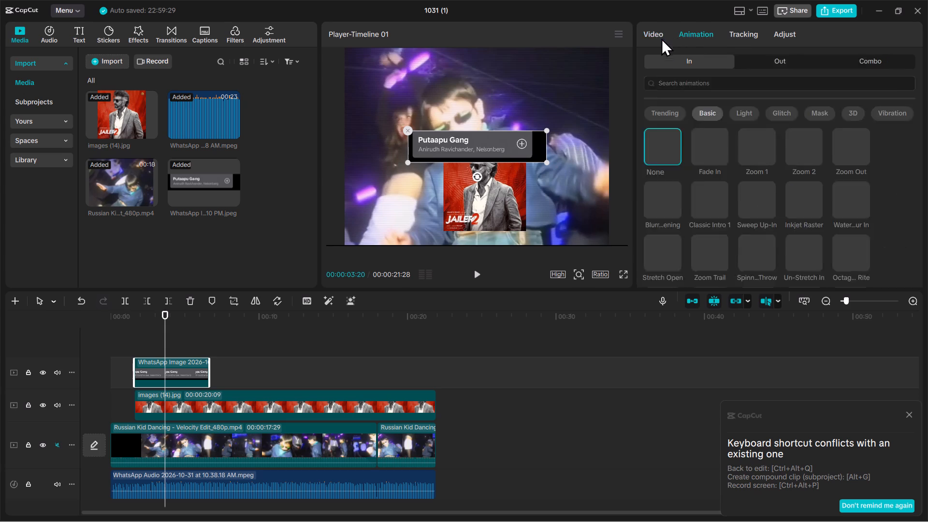
left_click(731, 59)
left_click(650, 91)
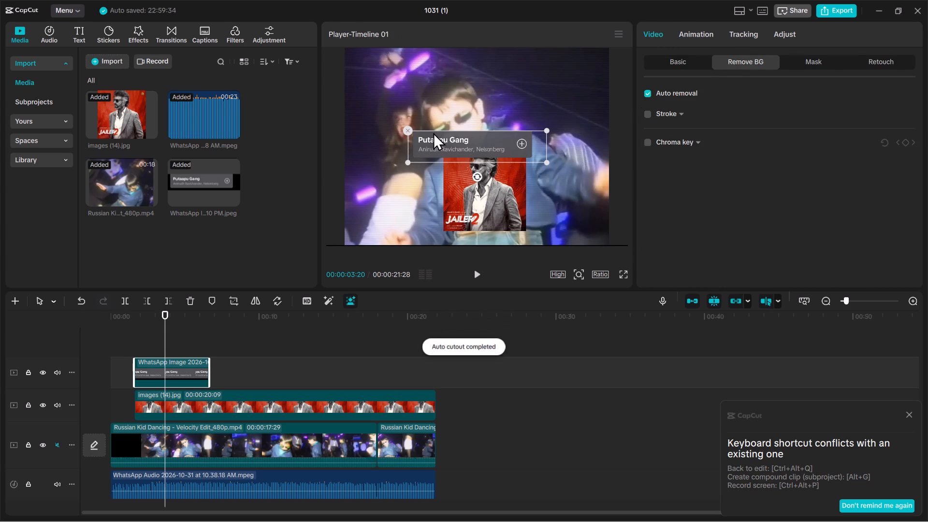
Shrink the Putaapu Gang title image to roughly the Jailer 2 cover's width and position it over the cover's upper edge.
left_click_drag(549, 164, 495, 154)
left_click_drag(466, 142, 470, 150)
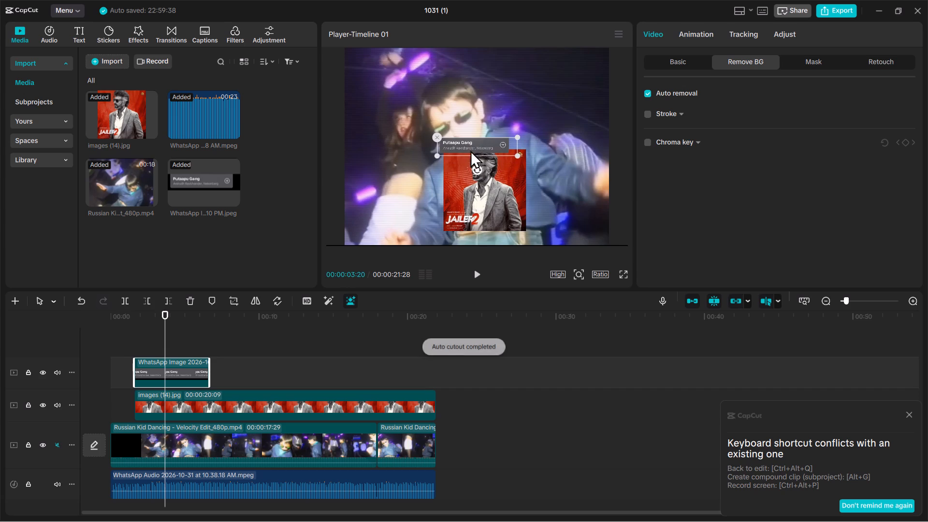
Move the Putaapu Gang banner down over the Jailer 2 cover, and shrink the cover so it sits just above the banner.
left_click_drag(470, 150, 472, 189)
left_click(476, 160)
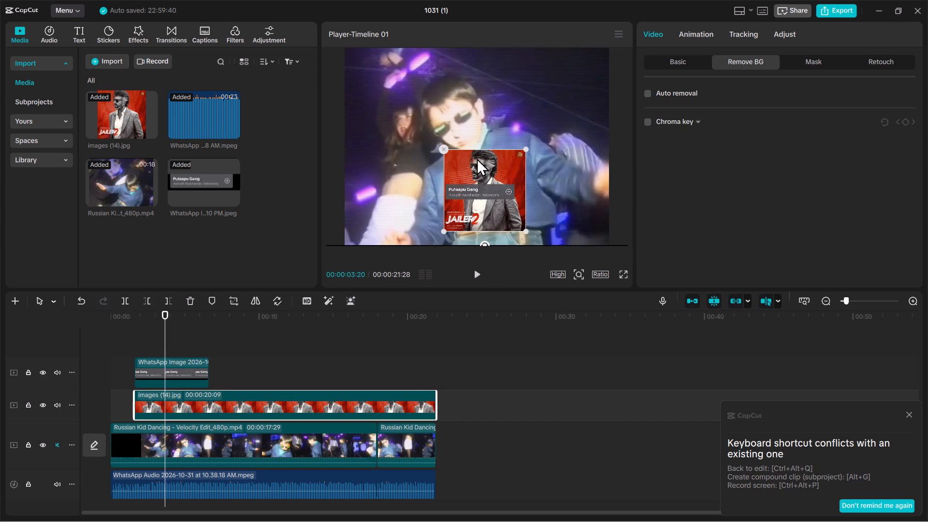
left_click_drag(527, 147, 500, 155)
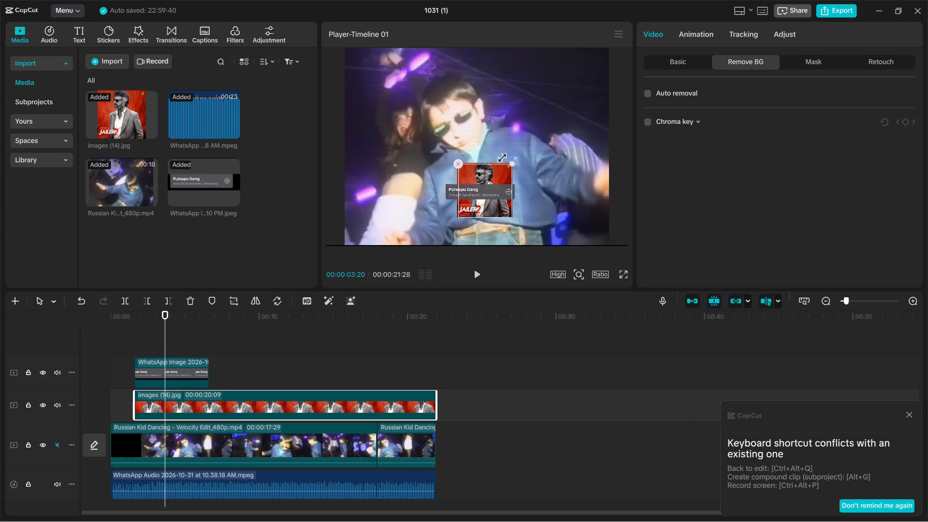
left_click_drag(500, 155, 498, 157)
left_click_drag(494, 177, 489, 151)
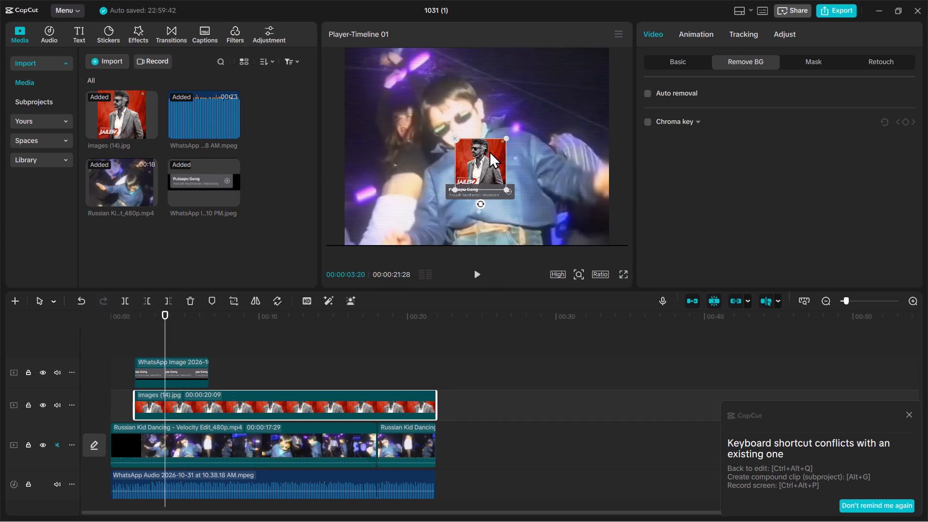
left_click_drag(489, 151, 489, 148)
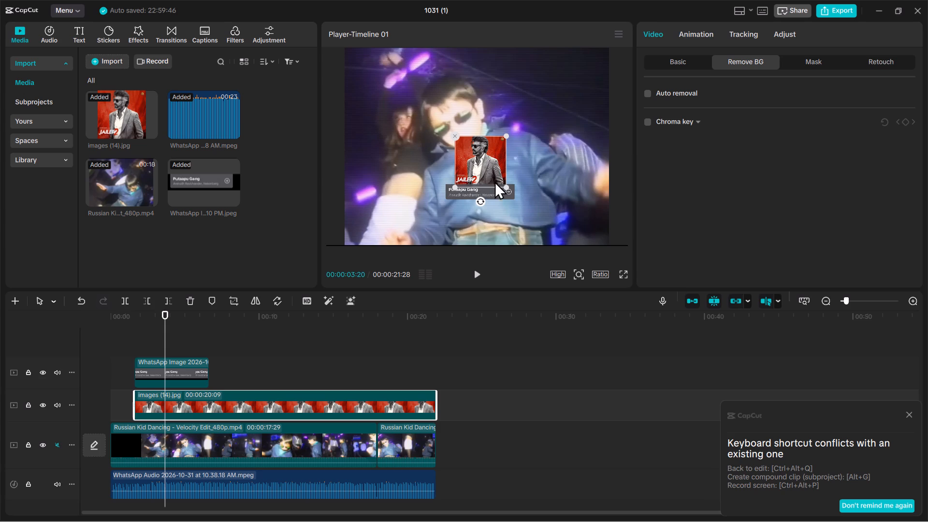
Resize the Putaapu Gang banner to slightly wider than the Jailer 2 cover and keep it directly beneath, checking the fit in full-screen preview.
left_click(499, 189)
left_click_drag(525, 202, 521, 200)
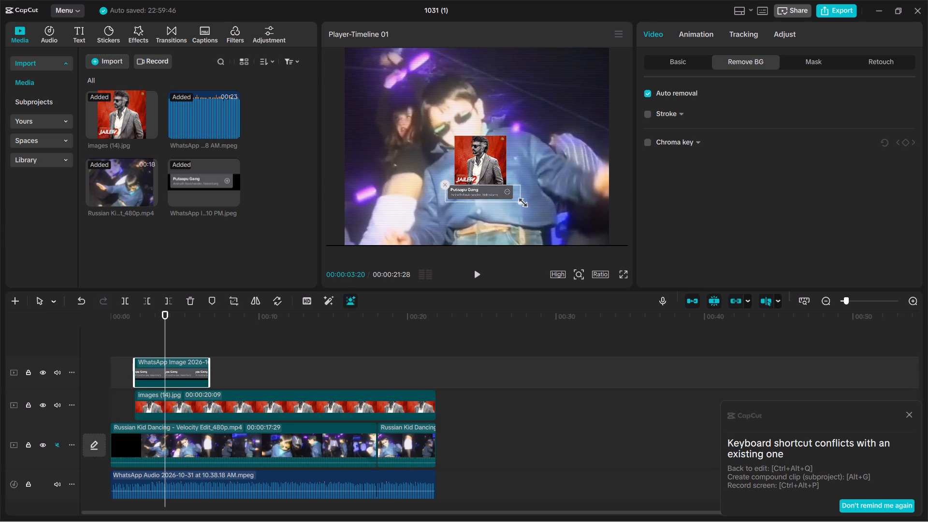
left_click_drag(521, 200, 503, 196)
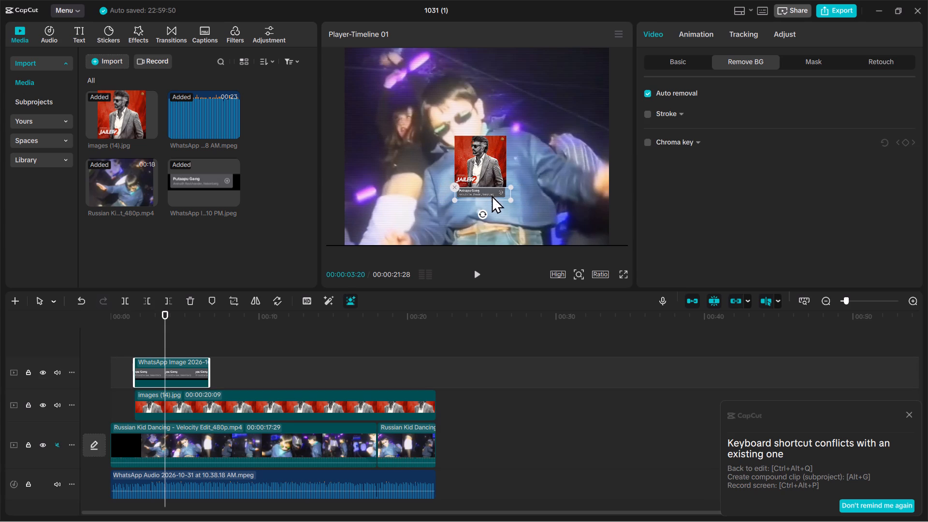
left_click(623, 272)
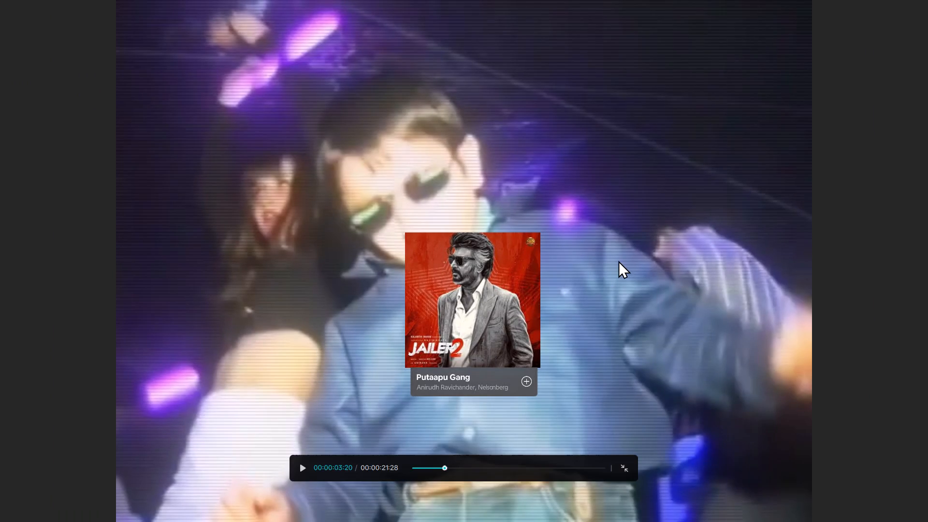
key("Escape")
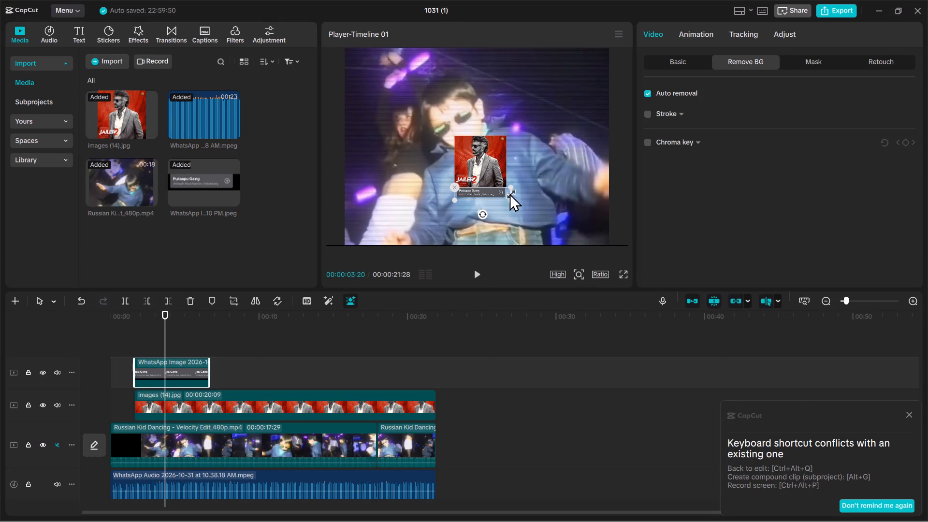
left_click_drag(509, 197, 516, 203)
left_click(495, 192)
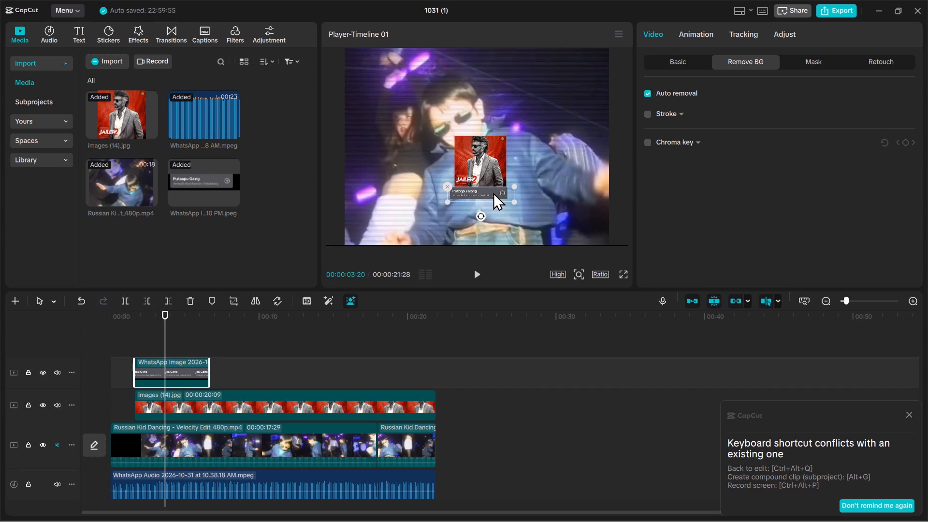
Capture a screenshot of the Jailer 2 cover with the Putaapu Gang banner from the full-screen preview.
left_click(621, 271)
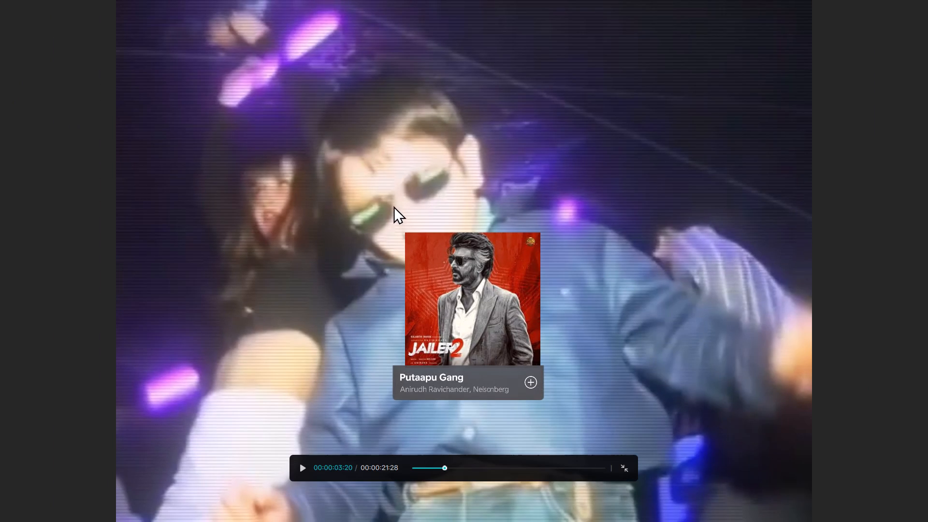
key("Print")
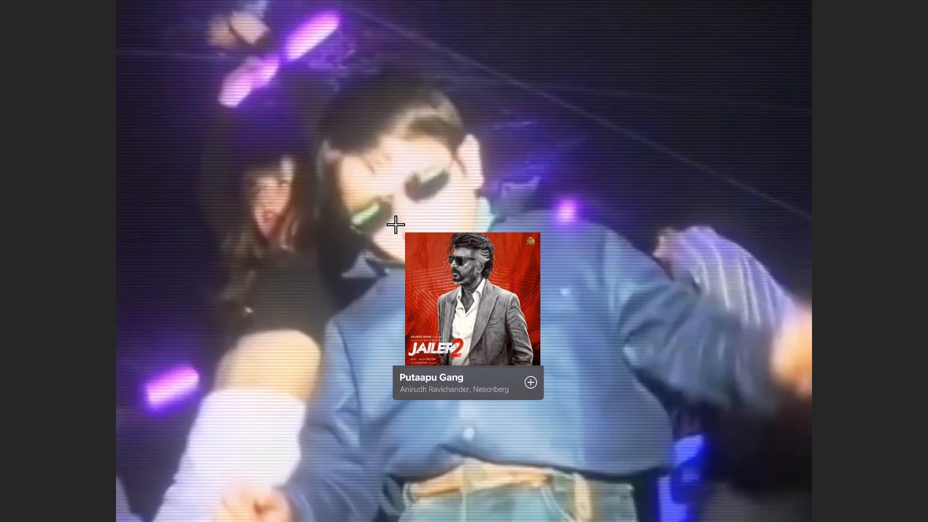
left_click_drag(392, 222, 569, 397)
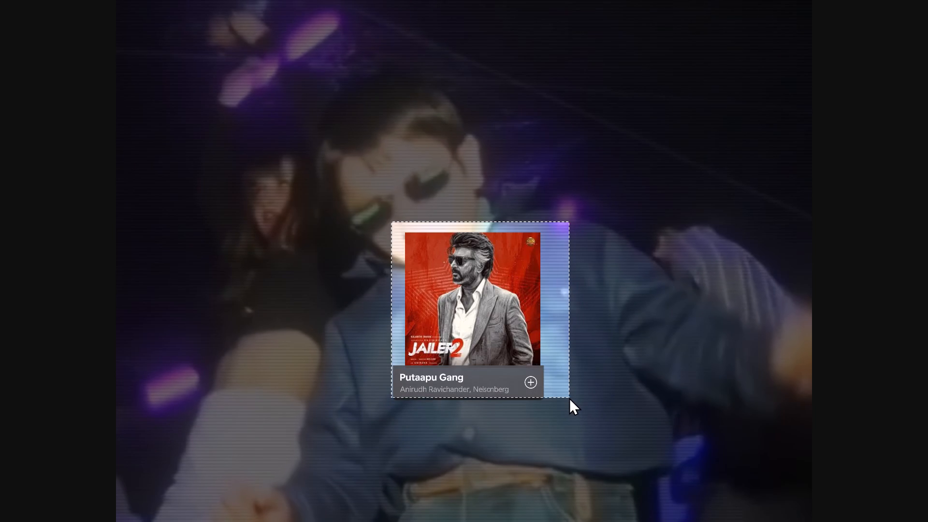
left_click_drag(569, 397, 550, 401)
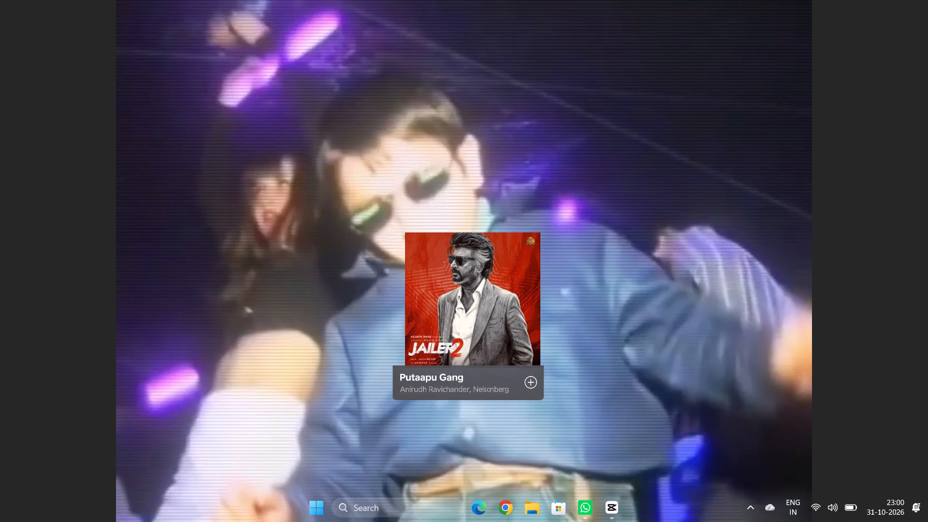
Launch Google Chrome and exit the full-screen preview to get back to the desktop.
left_click(510, 511)
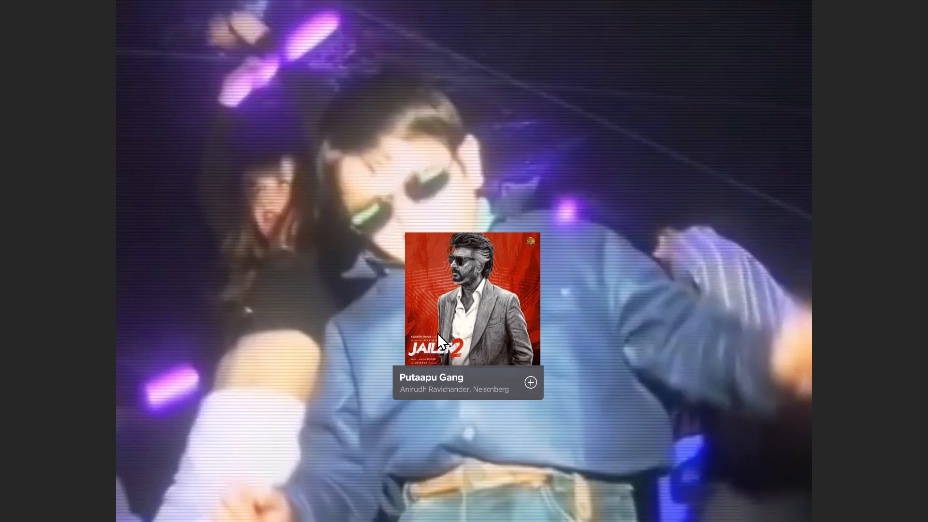
key("Escape")
key("Escape")
key("Escape")
key("Escape")
scroll(833, 47, "down", 17)
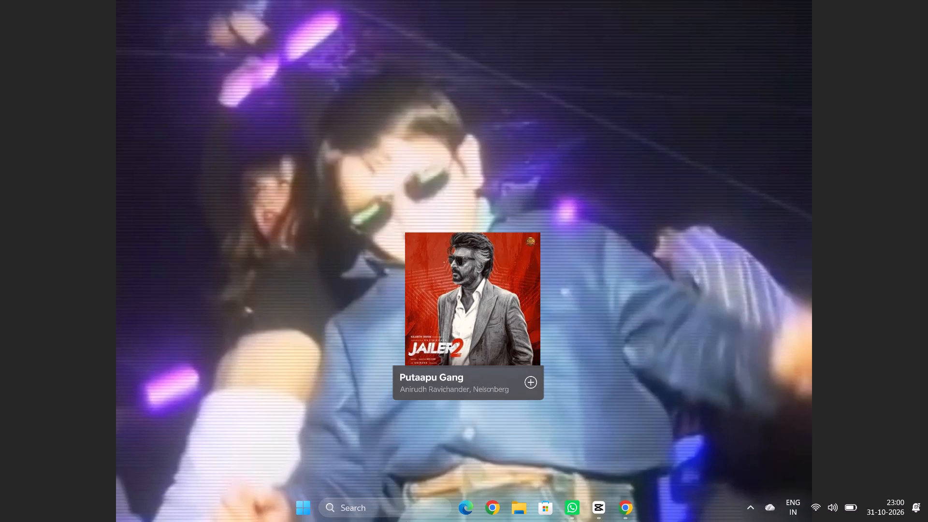
key("Escape")
key("Escape")
key("Escape")
double_click(562, 205)
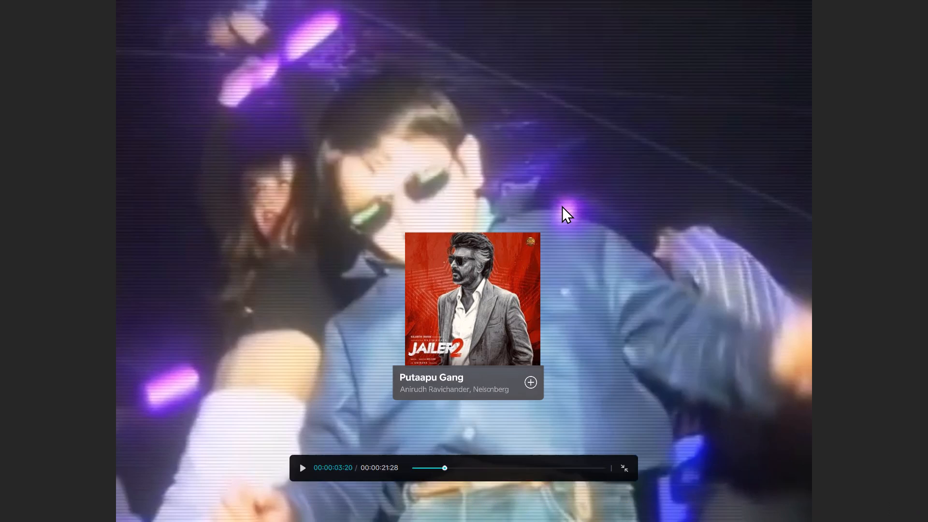
left_click(619, 466)
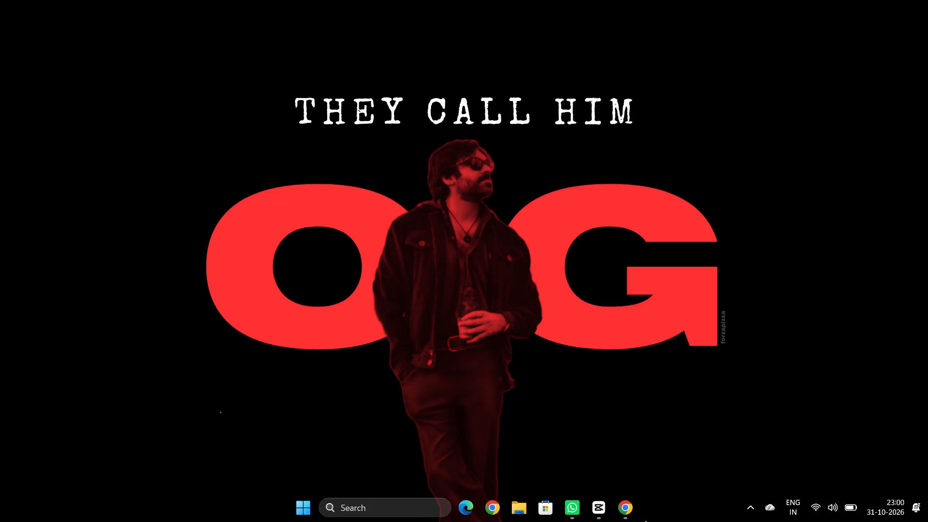
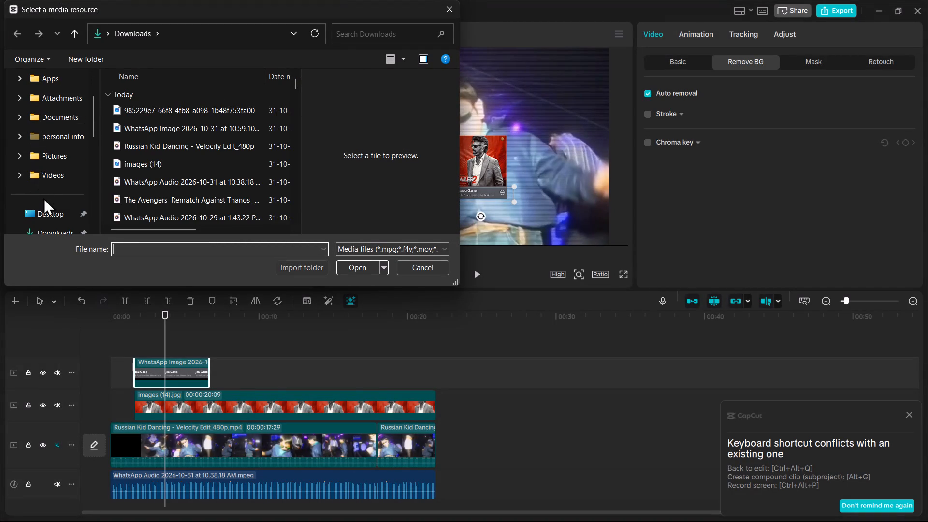
left_click(60, 227)
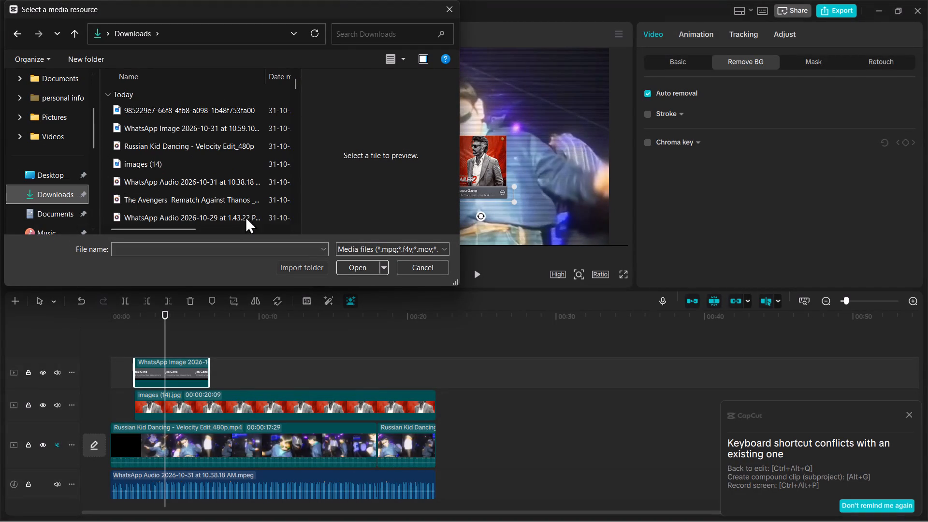
left_click(360, 268)
left_click(159, 110)
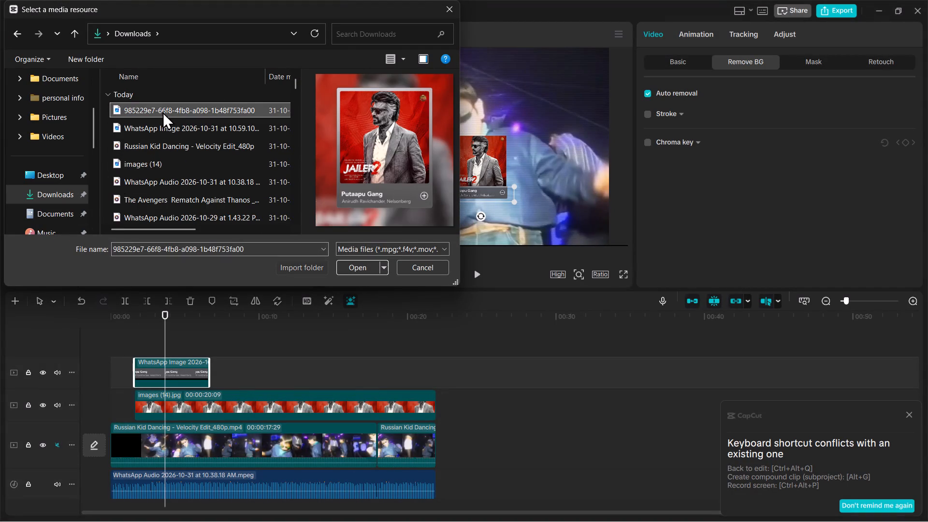
key("Return")
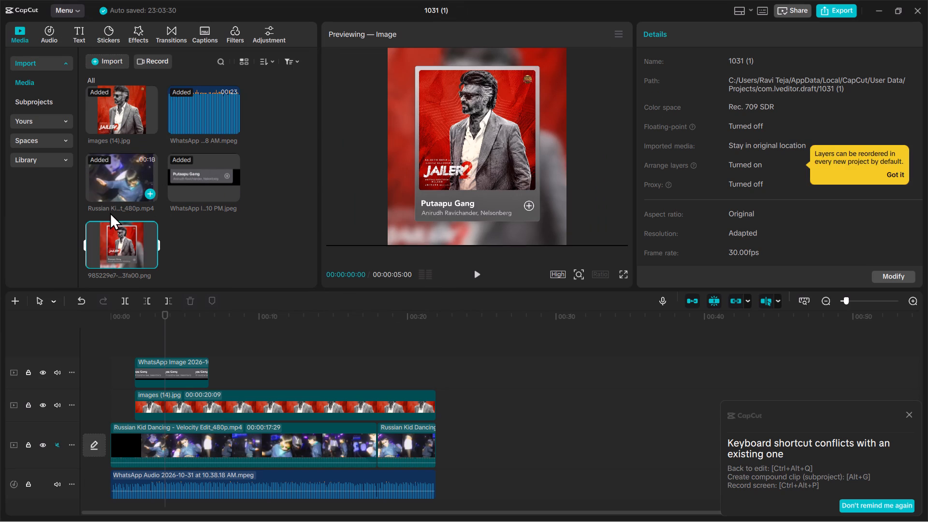
left_click(125, 248)
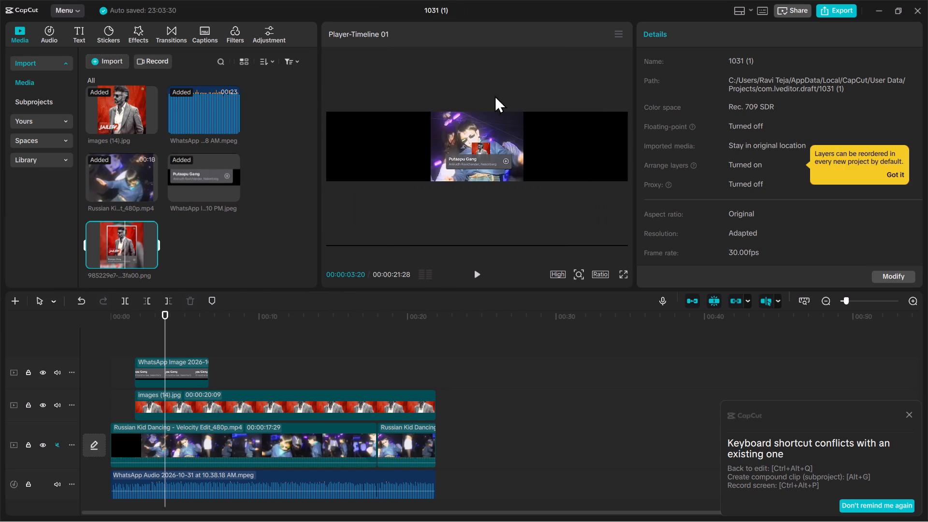
Replace the WhatsApp banner image clip on the top track with the framed poster, starting level with the images (14).jpg clip.
left_click(182, 364)
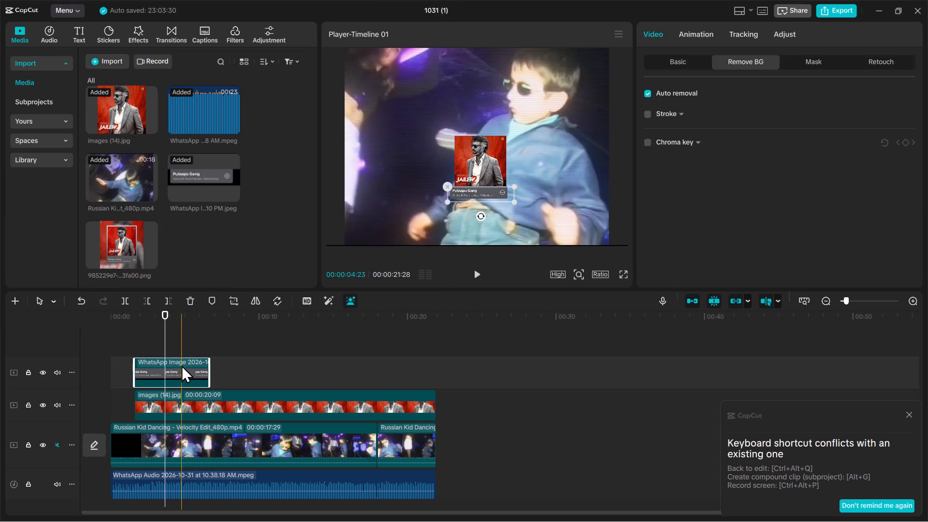
key("BackSpace")
left_click_drag(126, 251, 144, 349)
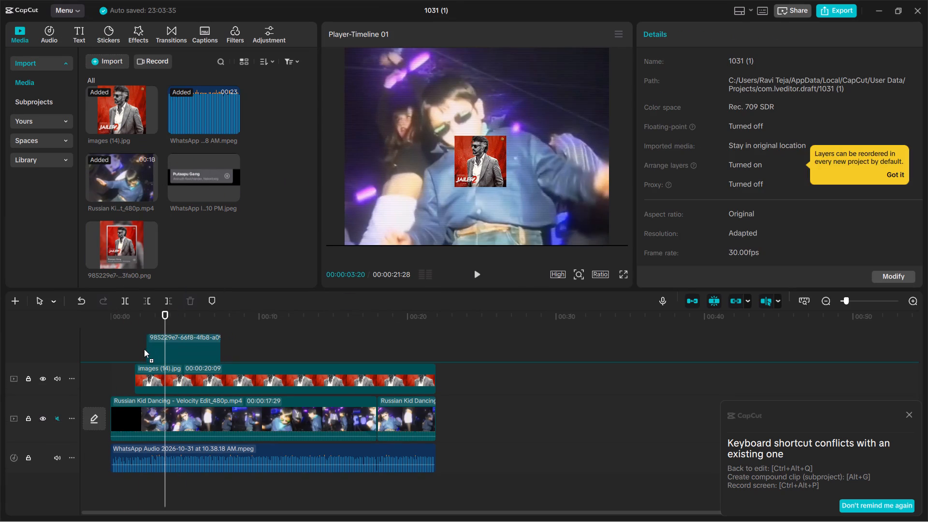
left_click_drag(144, 349, 137, 347)
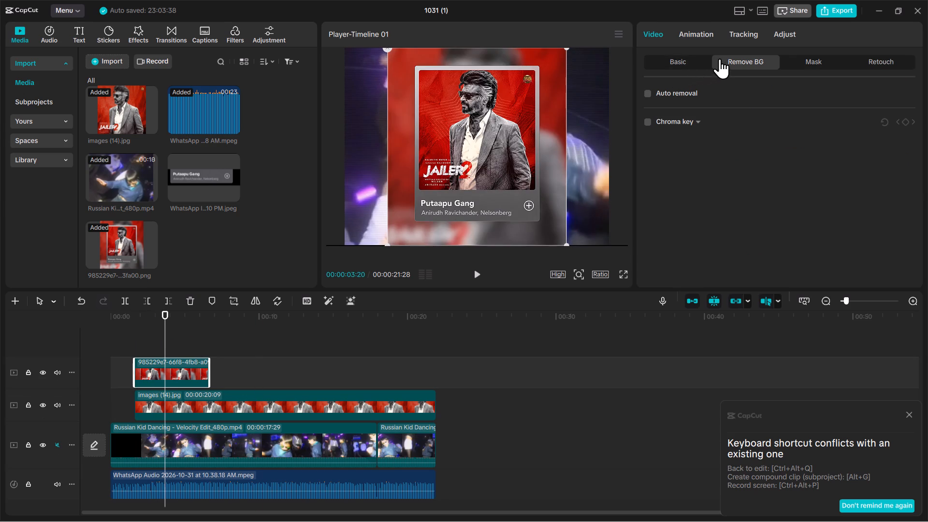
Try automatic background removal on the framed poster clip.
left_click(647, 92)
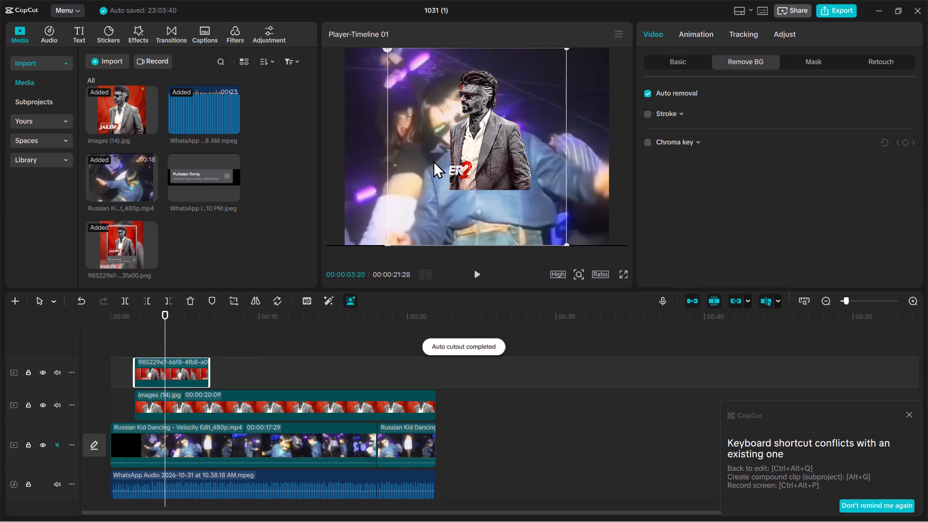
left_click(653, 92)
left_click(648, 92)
Enable chroma key on the framed poster clip and pick the red of its blurred background as the key color.
left_click(645, 121)
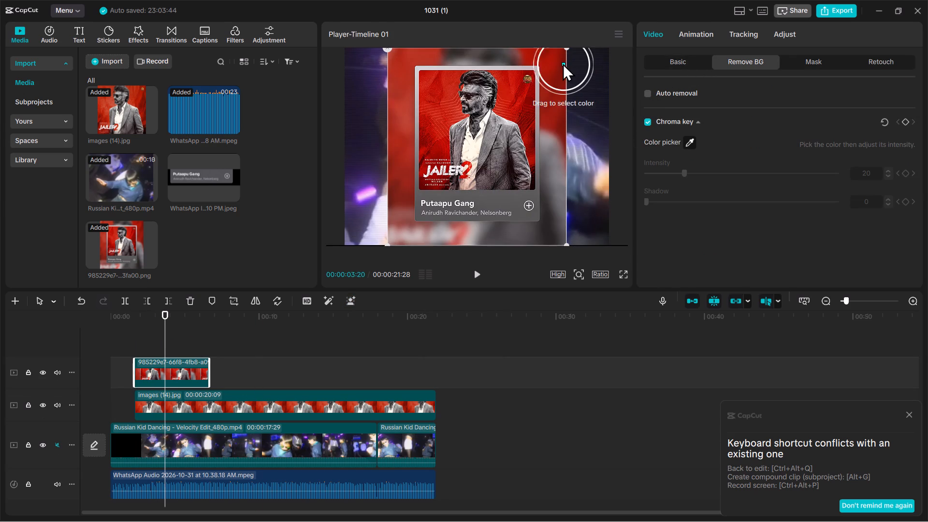
left_click(557, 62)
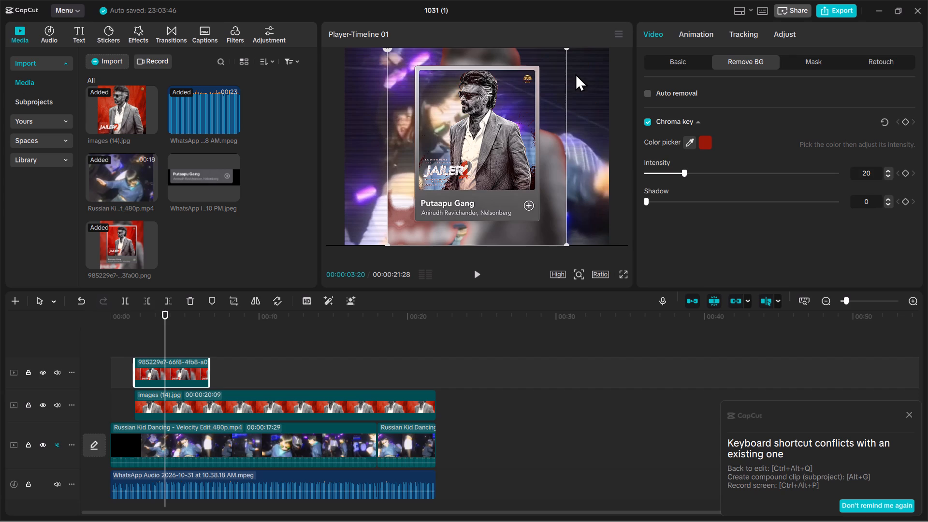
Shrink the framed poster, position it over the small Jailer 2 poster in the preview, and check the overlap in full screen.
left_click(564, 234)
left_click_drag(569, 246, 506, 162)
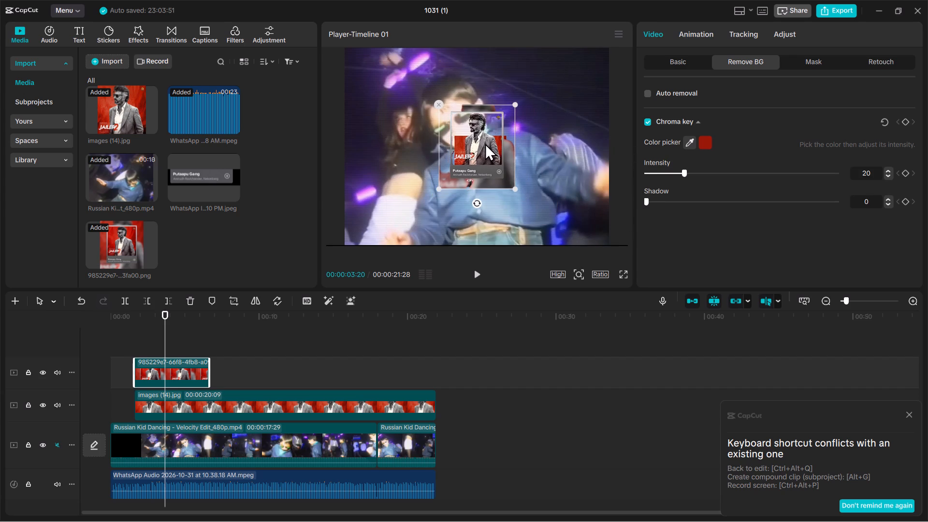
left_click_drag(482, 141, 482, 159)
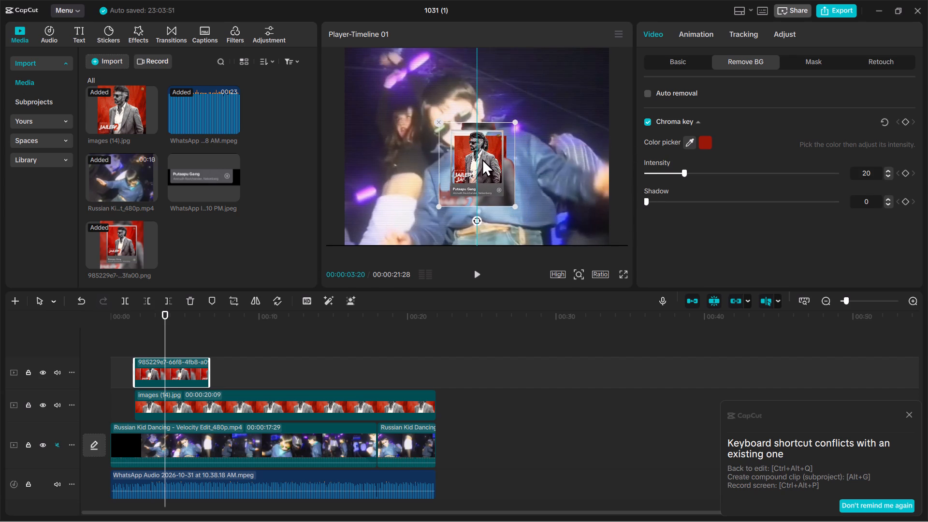
left_click_drag(482, 159, 489, 160)
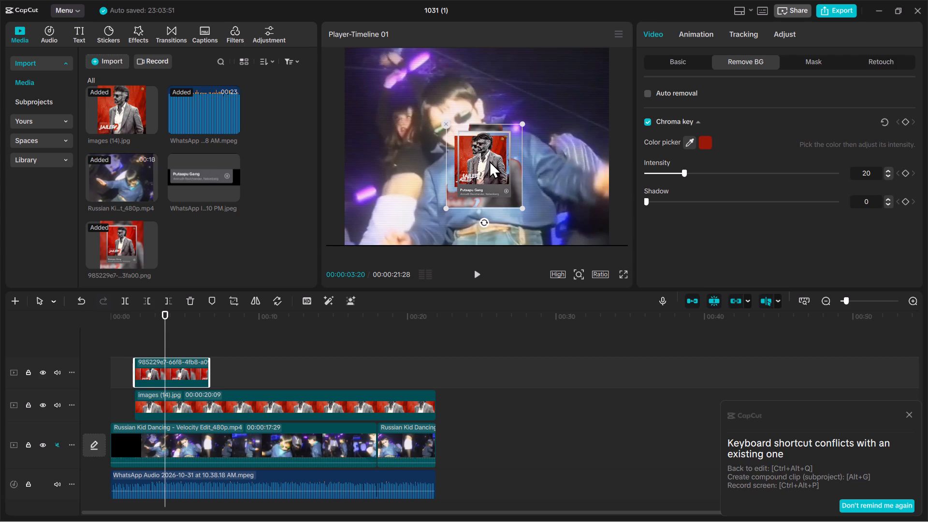
left_click_drag(489, 160, 488, 163)
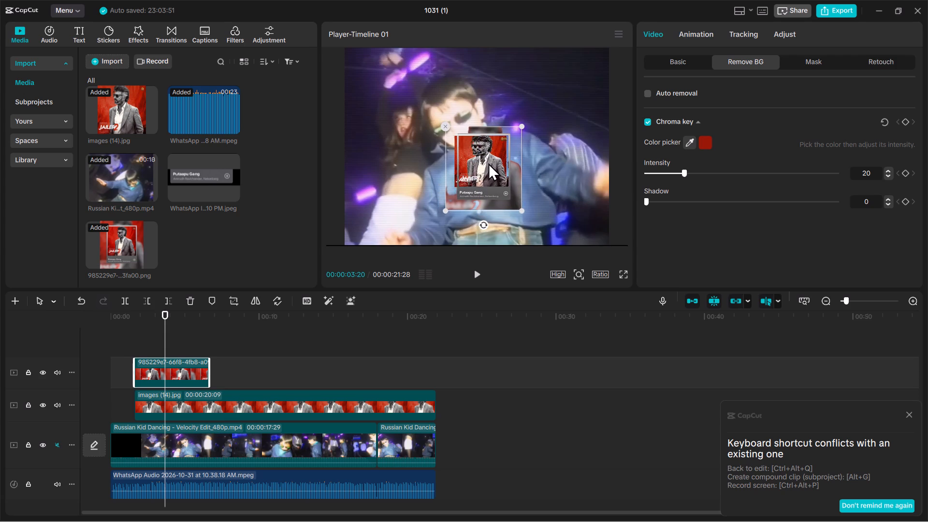
left_click_drag(488, 163, 486, 164)
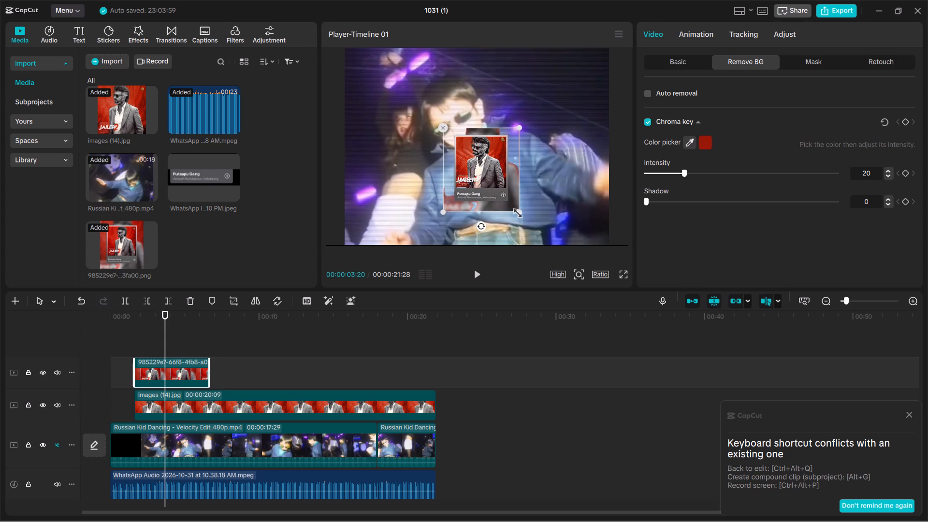
left_click_drag(517, 212, 508, 203)
left_click_drag(481, 154, 479, 151)
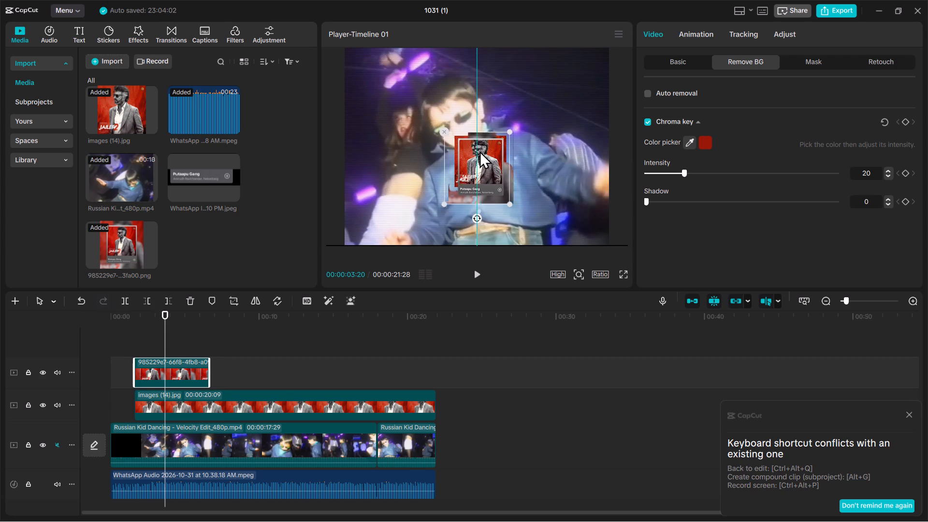
left_click_drag(479, 151, 483, 151)
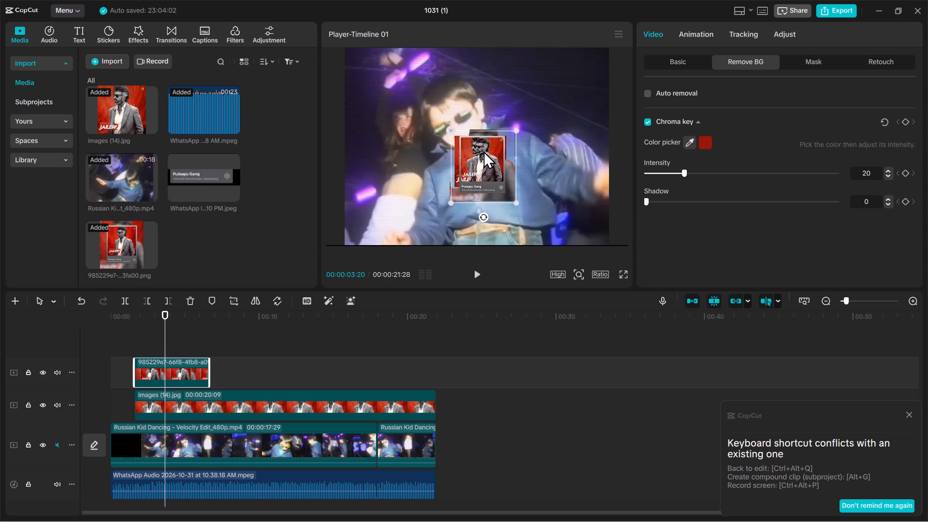
left_click_drag(483, 151, 482, 149)
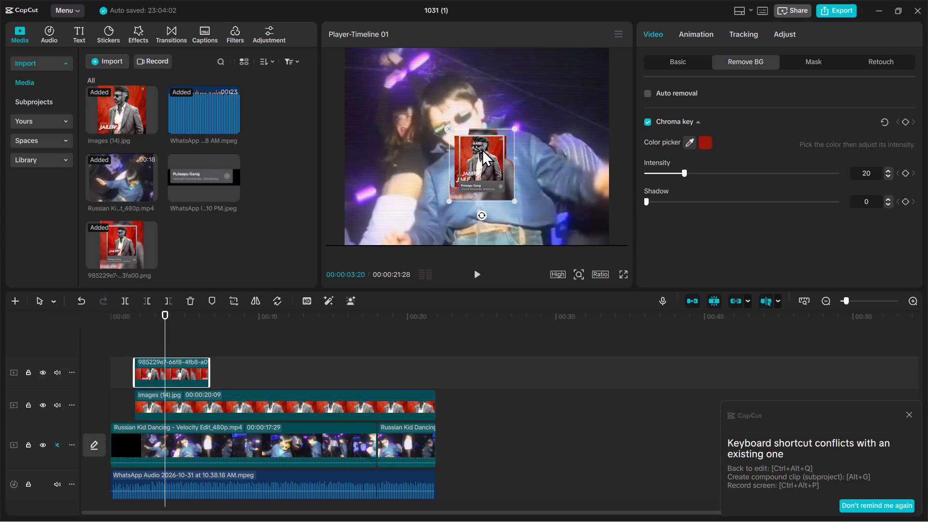
left_click_drag(482, 149, 479, 148)
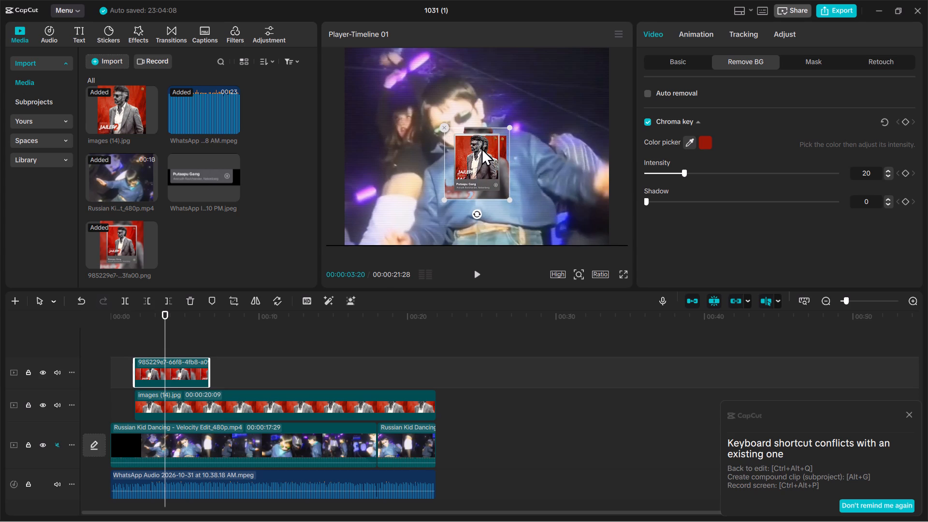
left_click(620, 271)
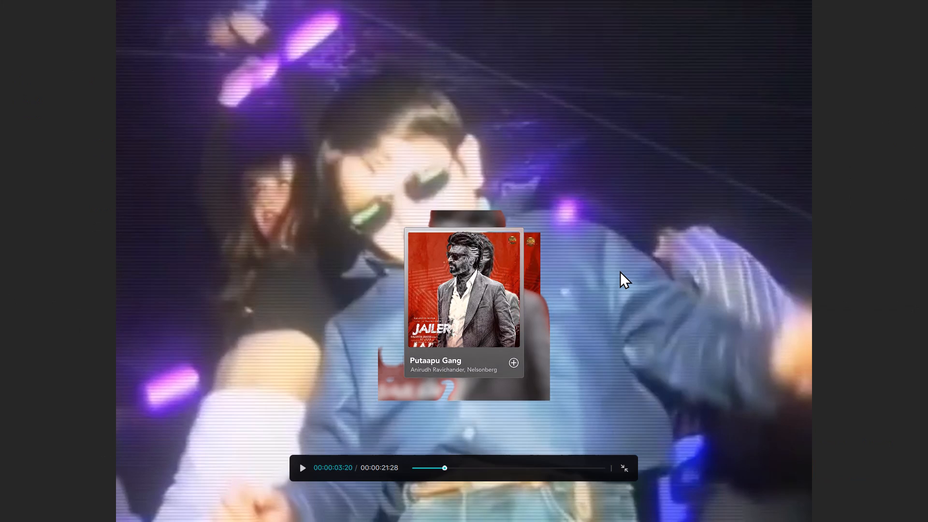
key("Escape")
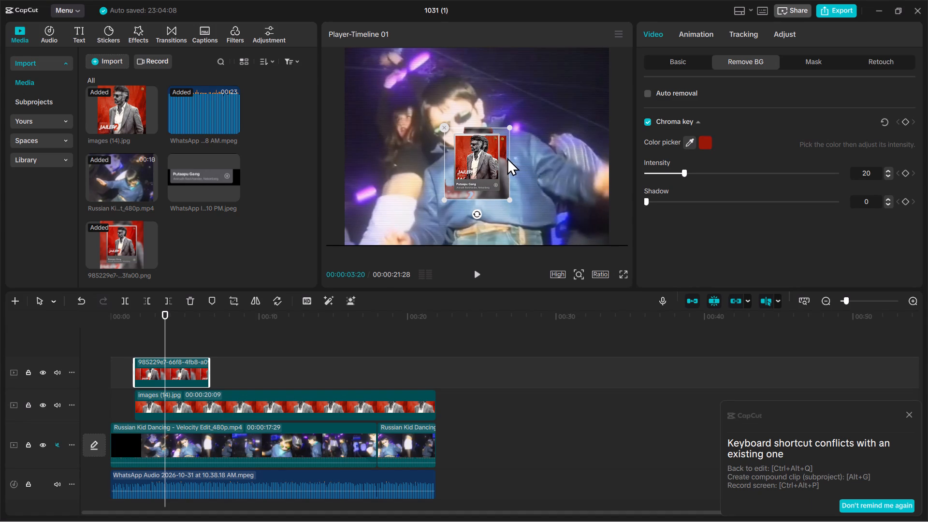
Move the framed poster off the small Jailer 2 poster and place it beside it over the boy's shoulder.
left_click(504, 153)
left_click_drag(477, 147, 493, 165)
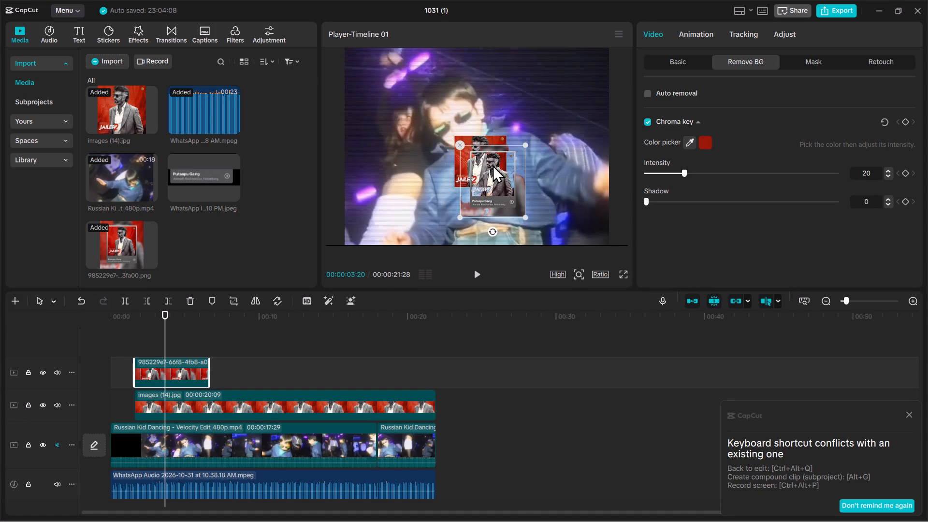
left_click_drag(493, 165, 547, 146)
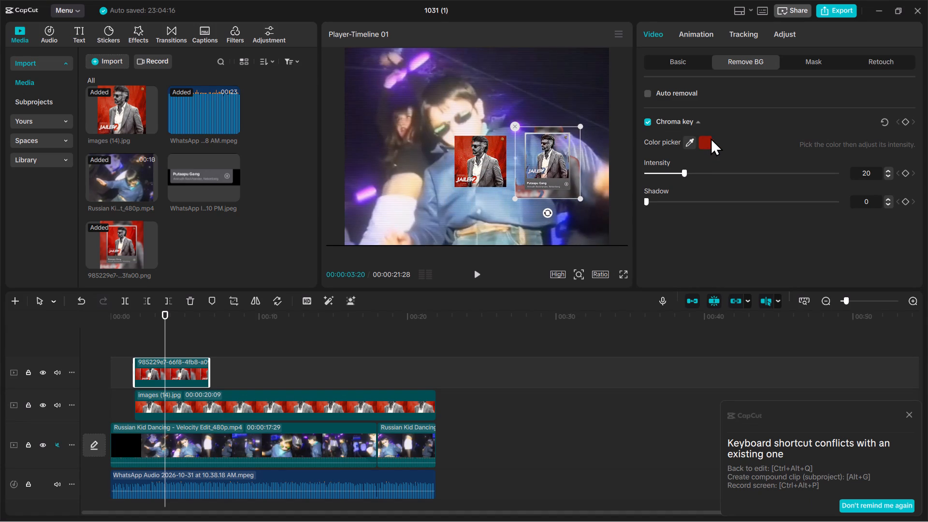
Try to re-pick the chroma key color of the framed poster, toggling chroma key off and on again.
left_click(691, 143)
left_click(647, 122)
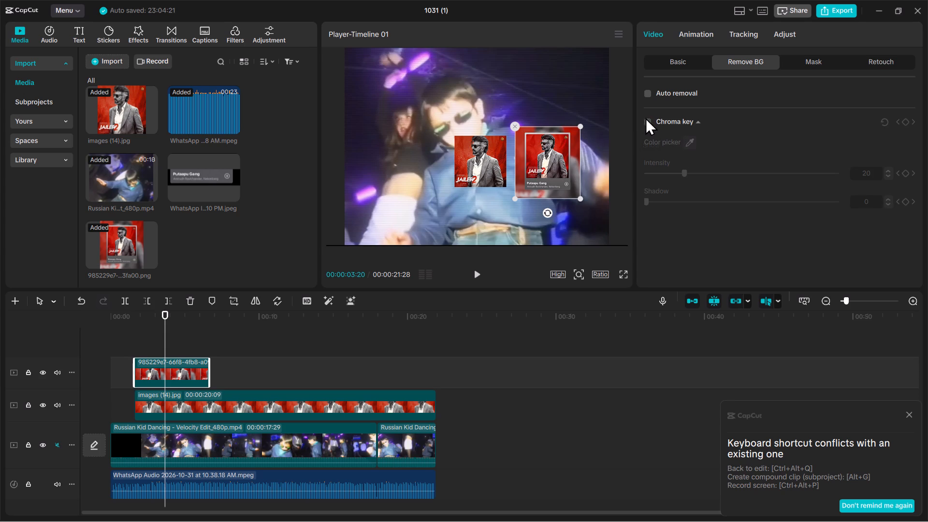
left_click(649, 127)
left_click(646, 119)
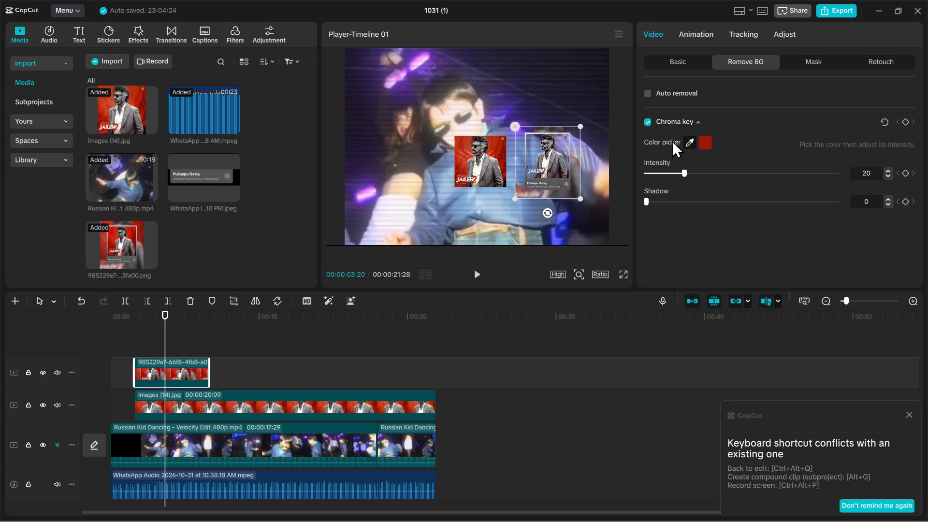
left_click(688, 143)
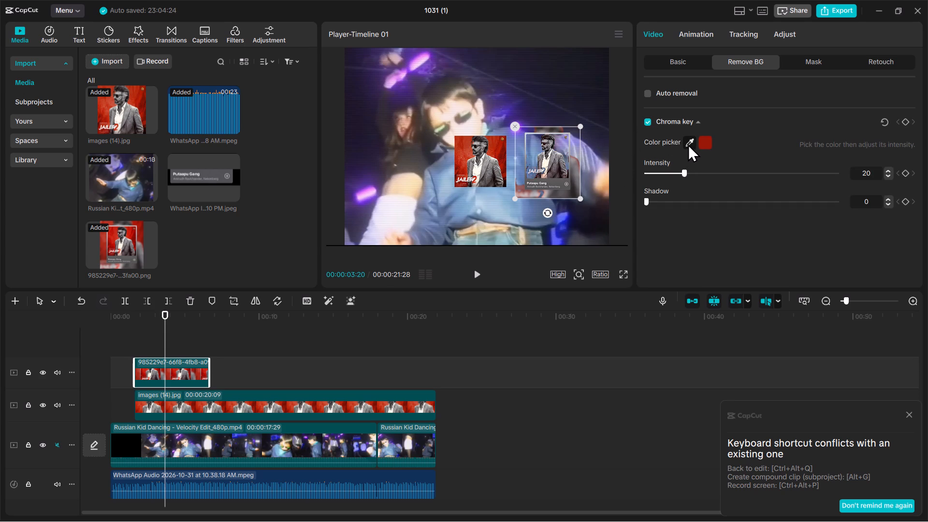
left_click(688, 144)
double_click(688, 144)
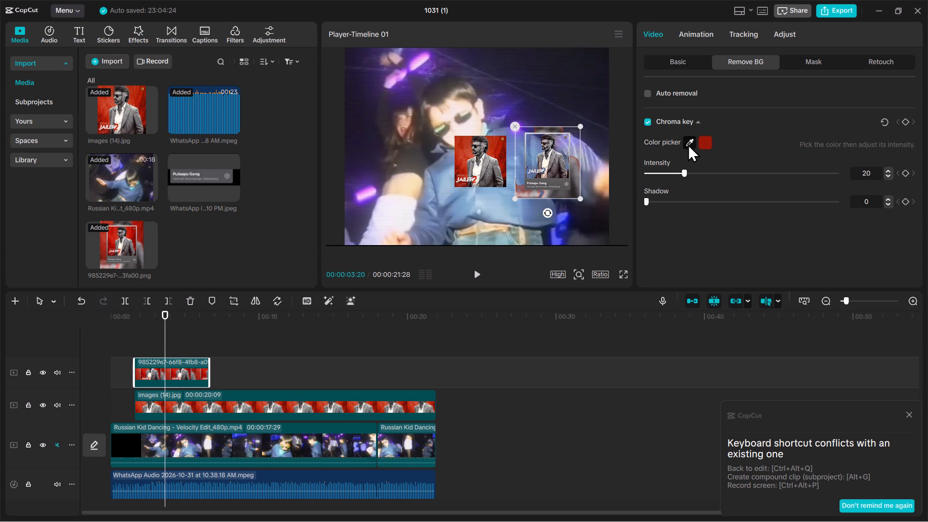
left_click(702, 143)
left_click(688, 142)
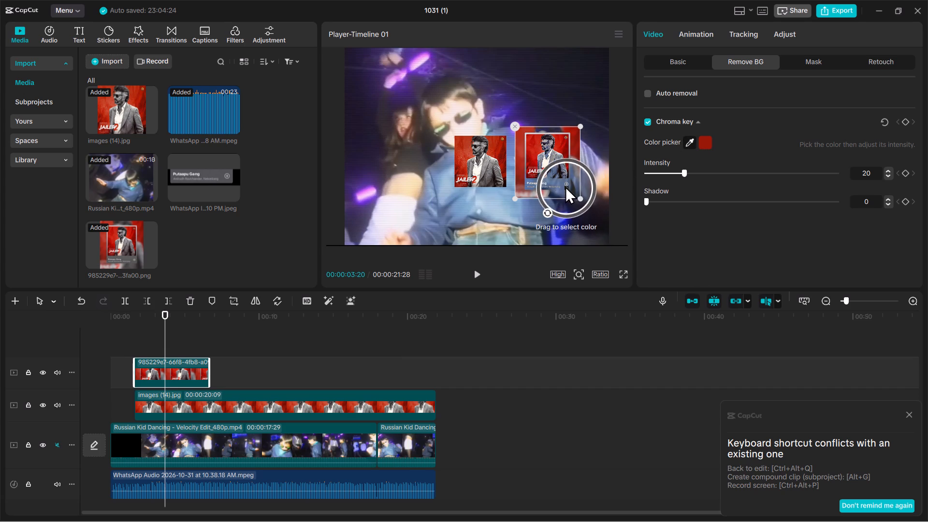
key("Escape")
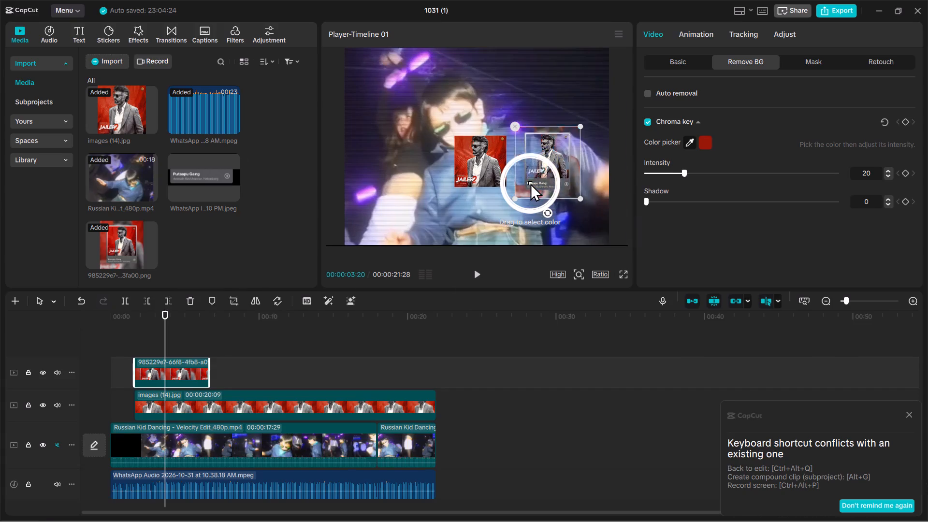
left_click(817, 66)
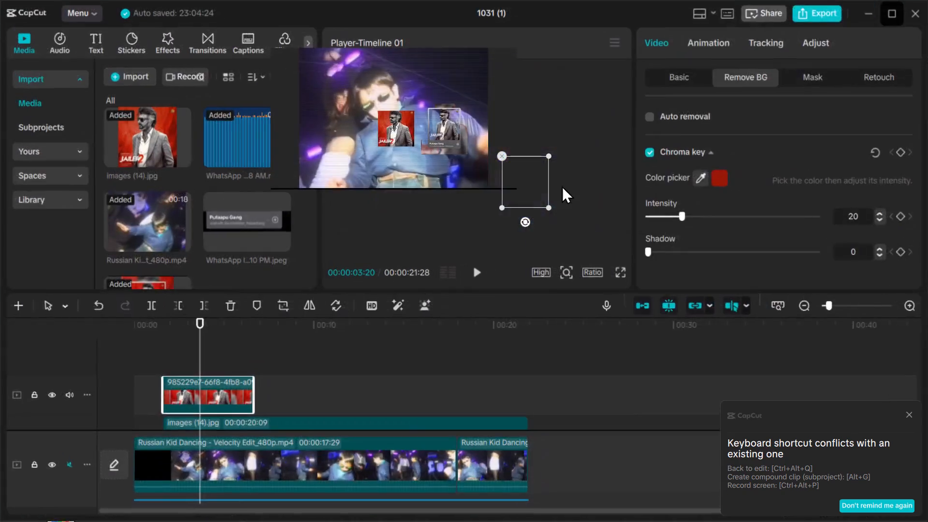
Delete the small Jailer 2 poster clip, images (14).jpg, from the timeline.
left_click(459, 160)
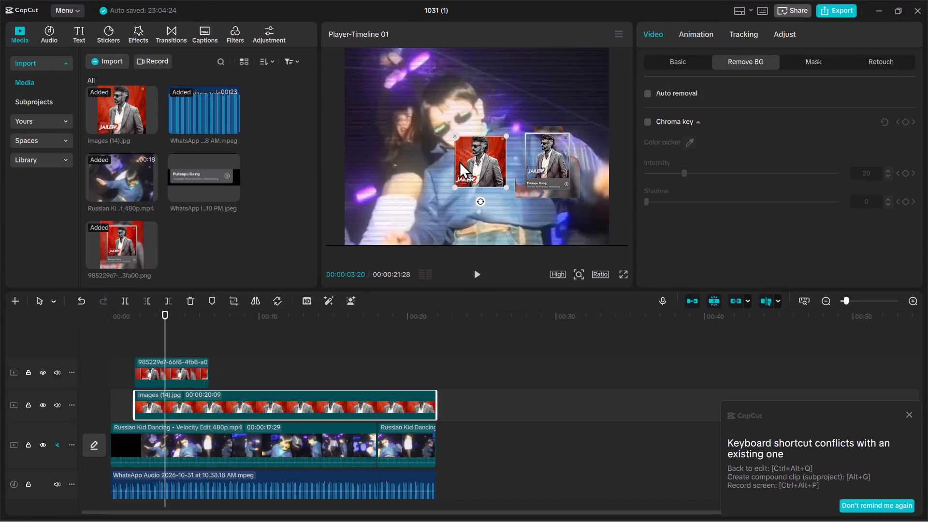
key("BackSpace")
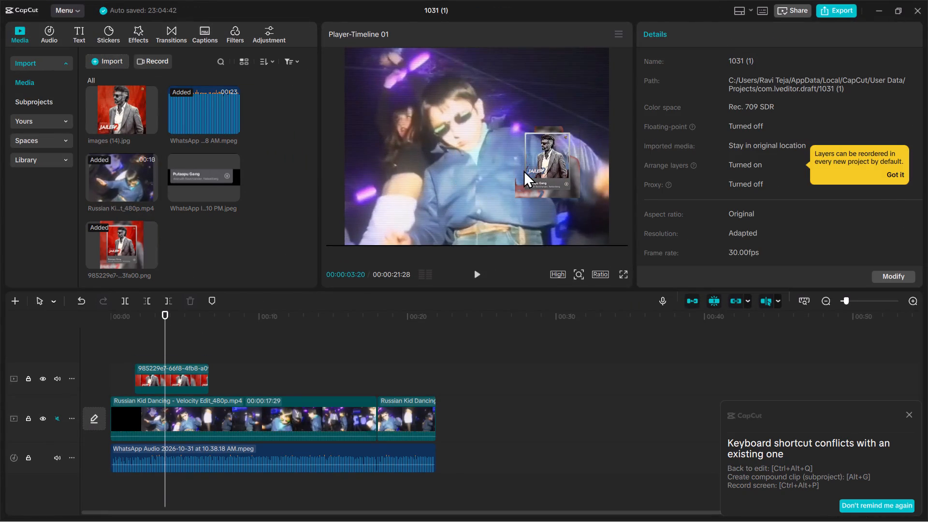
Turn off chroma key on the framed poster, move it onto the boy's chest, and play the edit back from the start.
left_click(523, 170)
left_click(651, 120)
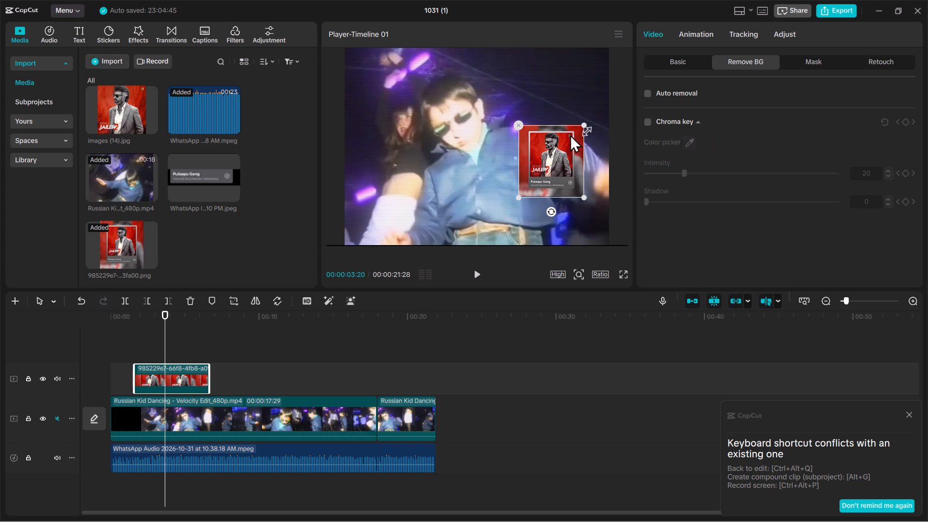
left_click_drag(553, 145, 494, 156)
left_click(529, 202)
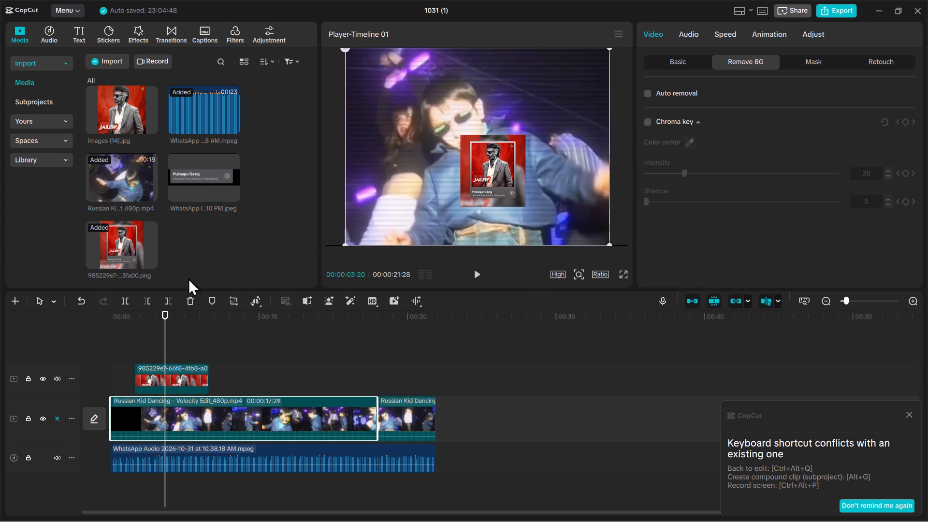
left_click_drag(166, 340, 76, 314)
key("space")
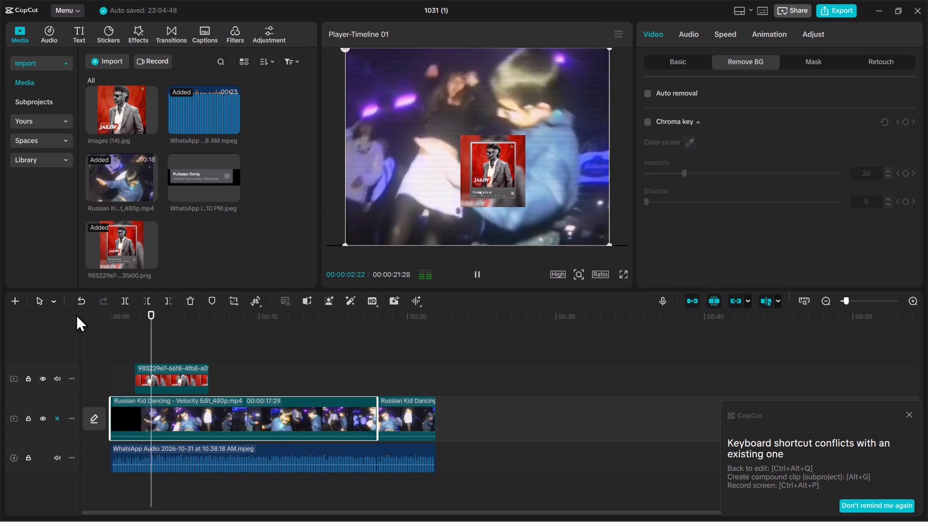
Undo the recent edits back to the full-size framed poster with chroma key on and the small Jailer 2 poster on its track.
key("ctrl+z")
key("ctrl+z")
key("ctrl+z")
key("ctrl+z")
key("ctrl+z")
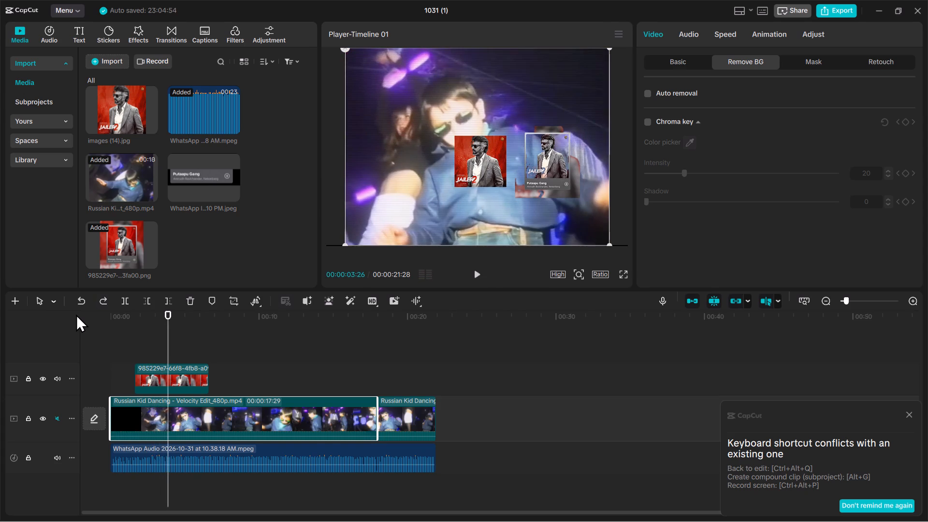
key("ctrl+z")
key("ctrl+z")
key("ctrl+z")
key("ctrl+z")
key("ctrl+z")
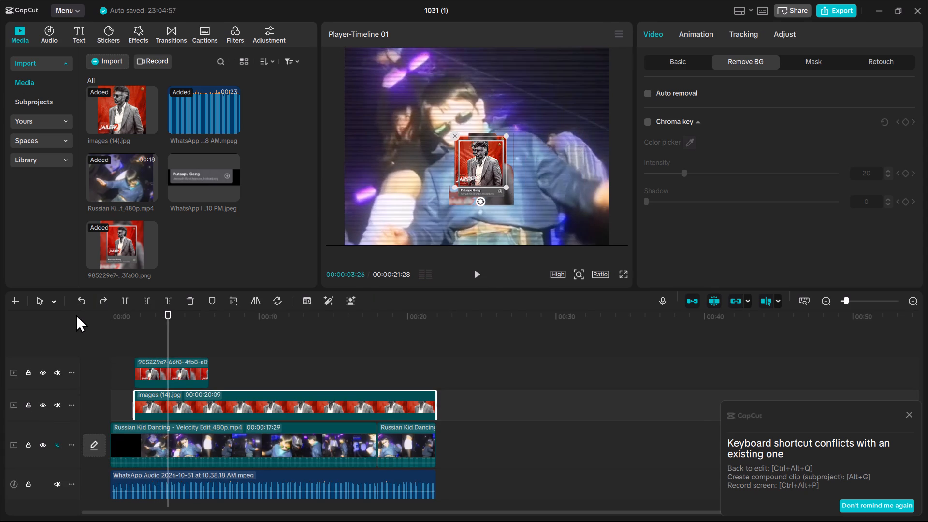
key("ctrl+z")
key("ctrl+z")
key("ctrl+z")
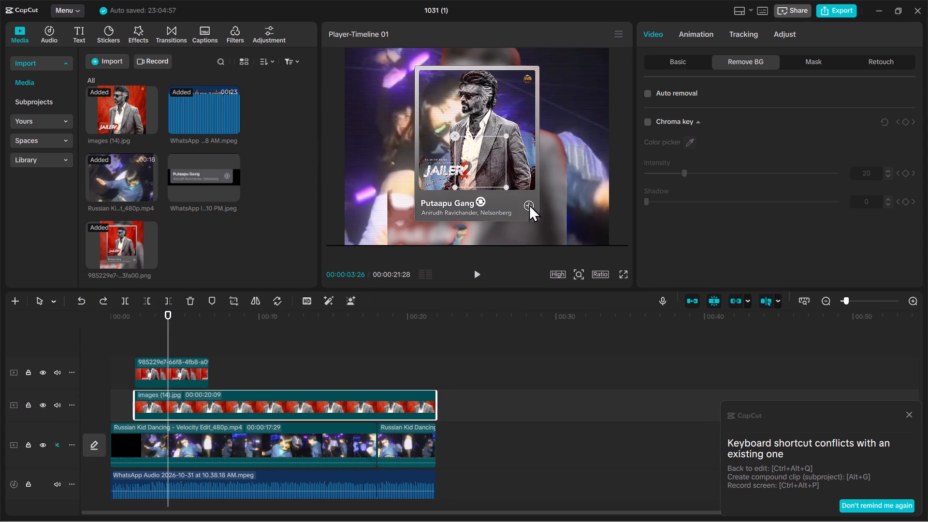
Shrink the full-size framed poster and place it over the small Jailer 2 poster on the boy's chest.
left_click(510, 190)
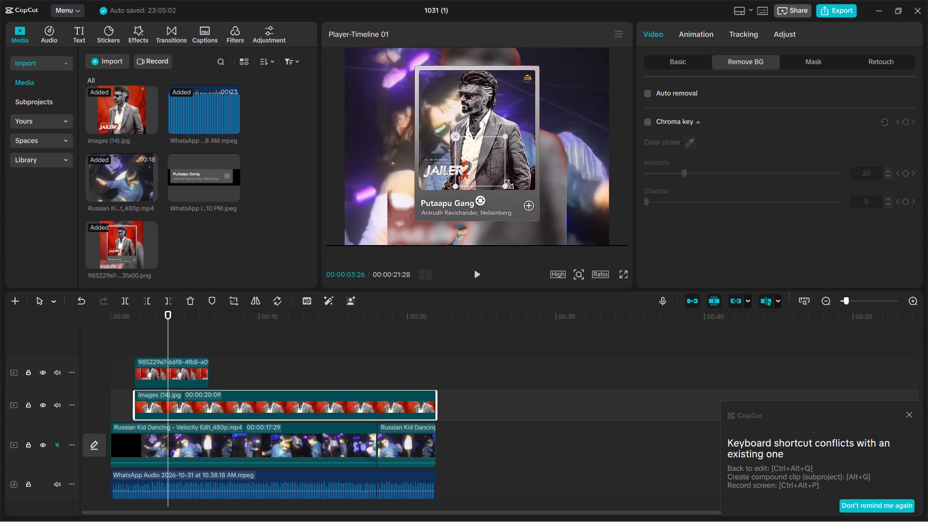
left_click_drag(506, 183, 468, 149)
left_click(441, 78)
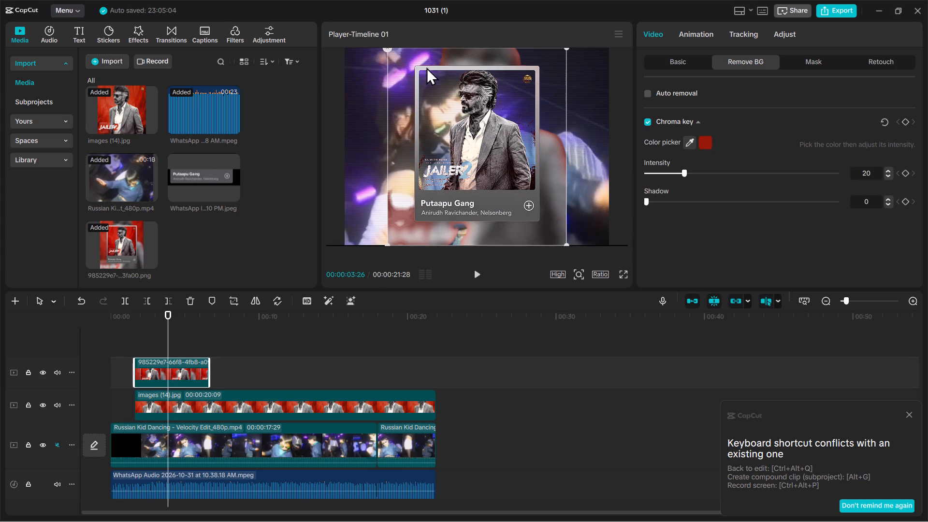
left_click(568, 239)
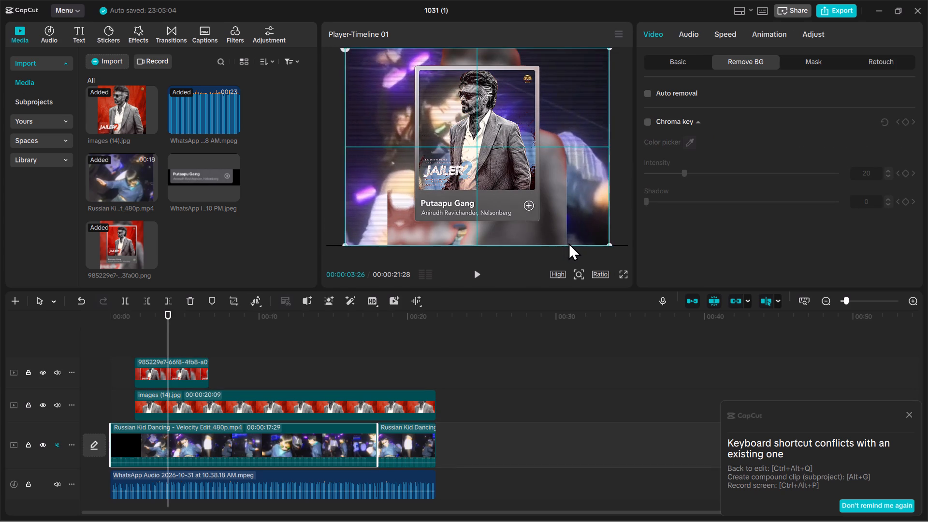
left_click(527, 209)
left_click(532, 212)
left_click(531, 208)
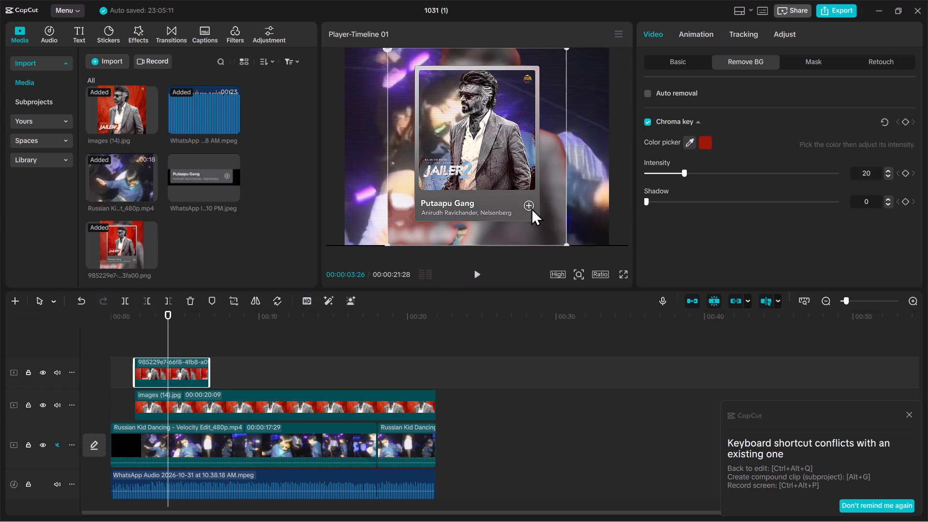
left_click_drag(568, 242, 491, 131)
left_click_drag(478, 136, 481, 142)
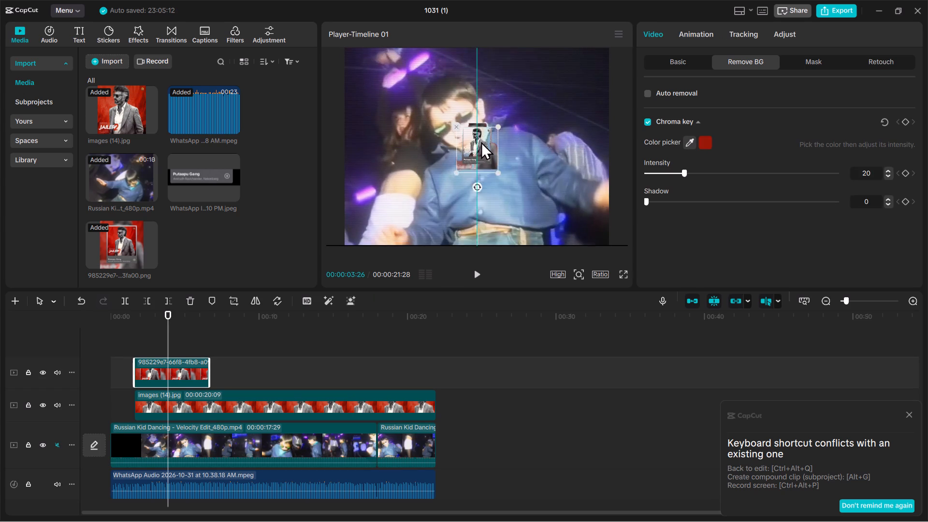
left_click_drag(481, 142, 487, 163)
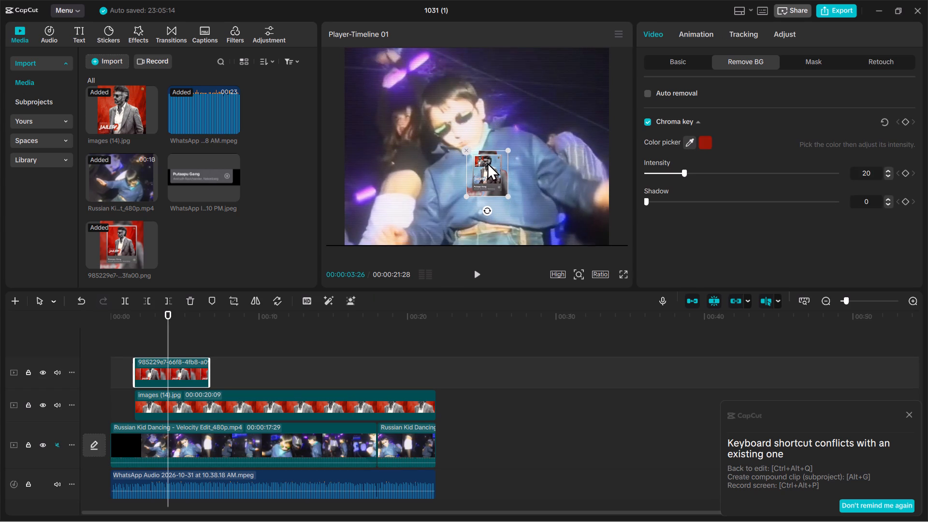
Undo further until the framed poster is off the timeline and the Putaapu Gang song bar clip is back.
key("ctrl+z")
key("ctrl+z")
key("ctrl+z")
key("ctrl+z")
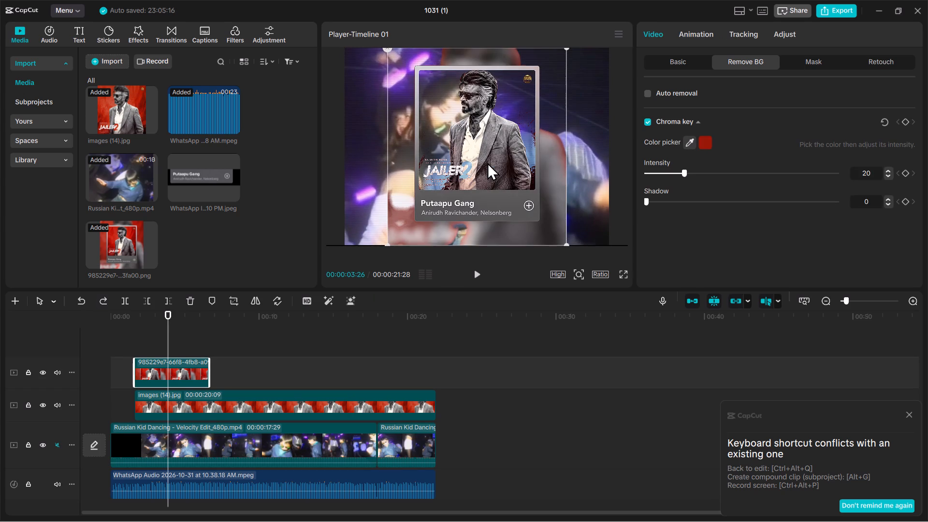
key("ctrl+z")
key("ctrl+z")
key("ctrl+z")
key("ctrl+z")
key("ctrl+z")
key("ctrl+z")
key("ctrl+z")
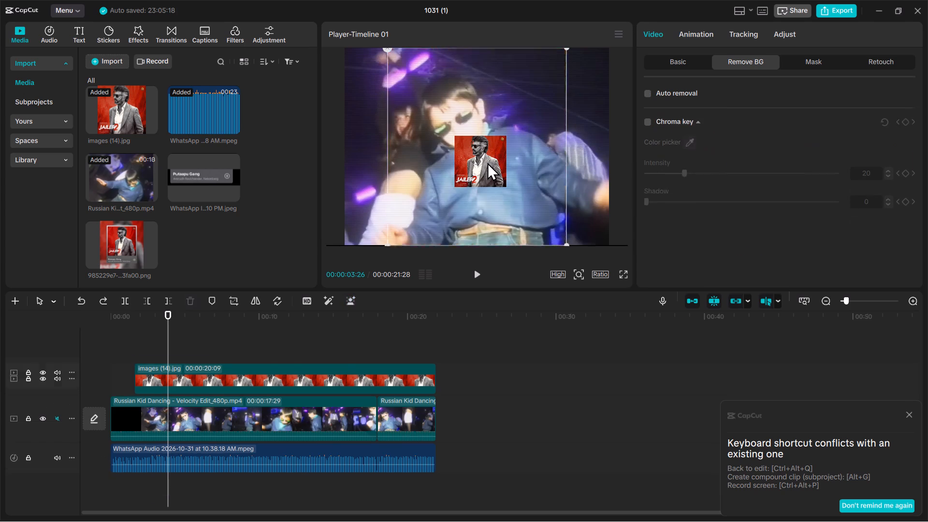
key("ctrl+z")
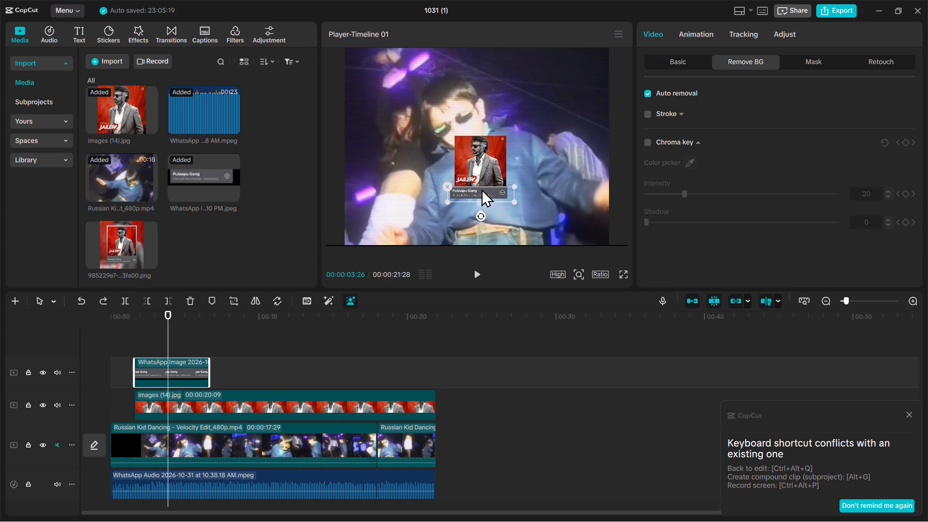
Shrink the Putaapu Gang song bar slightly, place it along the Jailer 2 poster's lower edge, and check the fit in full screen.
left_click(498, 192)
left_click(624, 274)
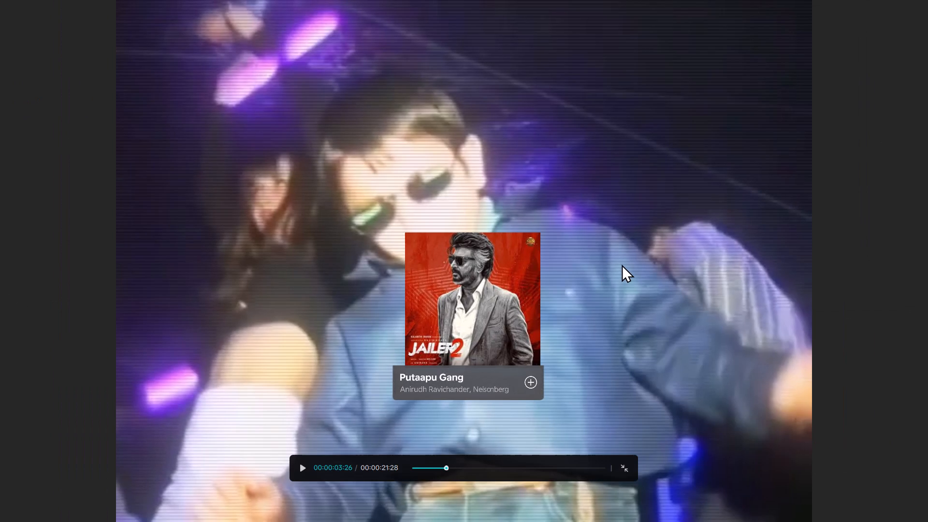
key("Escape")
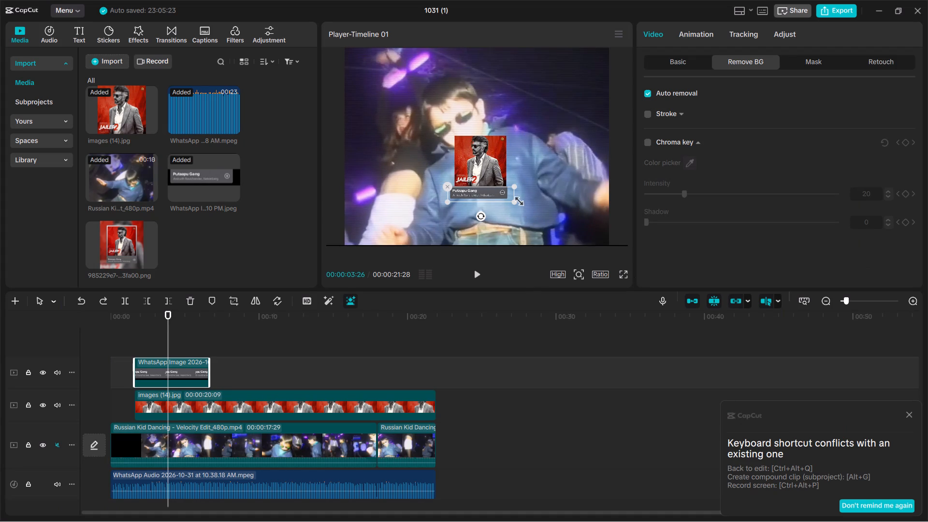
left_click_drag(511, 201, 507, 198)
left_click(467, 190)
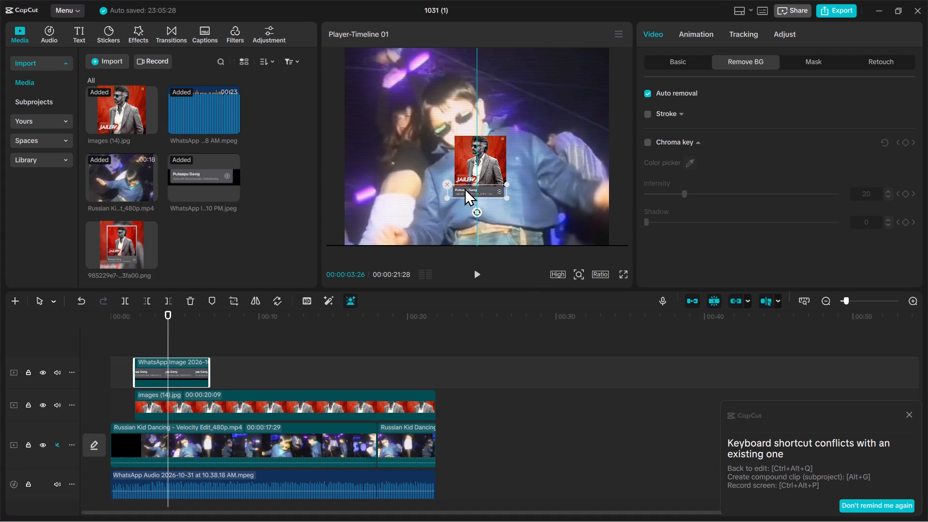
left_click(619, 272)
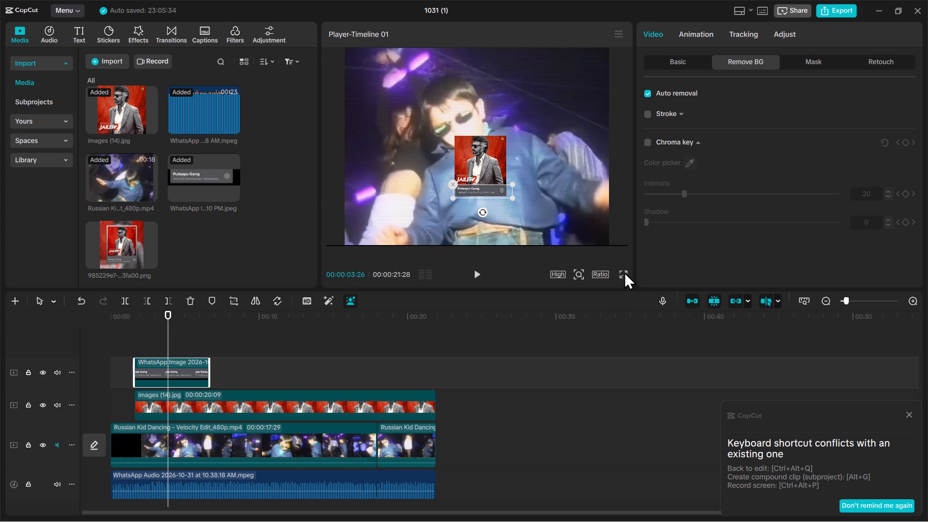
left_click(624, 272)
key("Escape")
Nudge the Putaapu Gang song bar along the poster's lower edge and check its alignment in full screen.
left_click(493, 191)
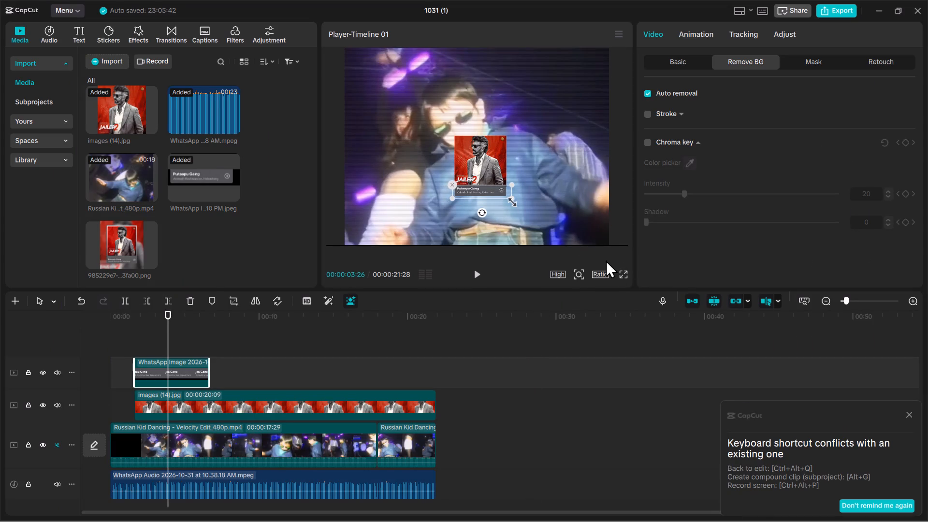
left_click(622, 276)
key("Escape")
left_click(487, 190)
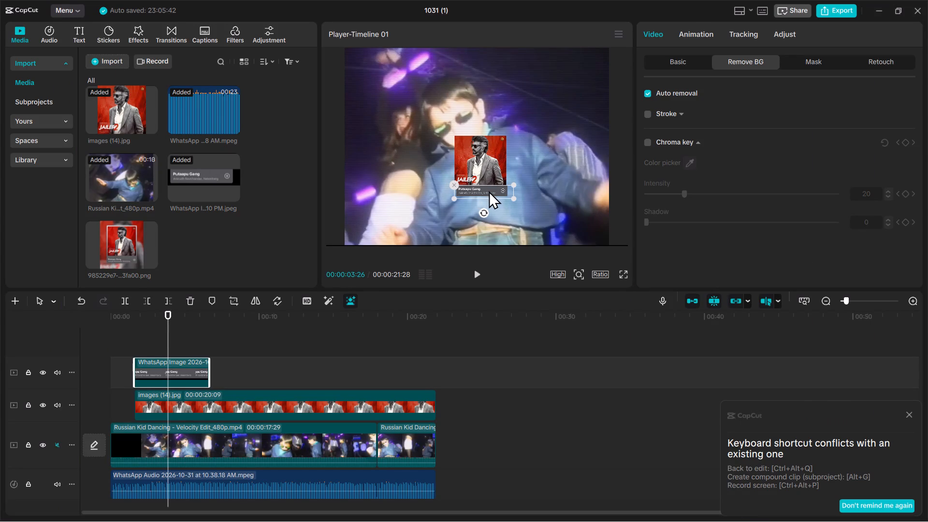
left_click(615, 273)
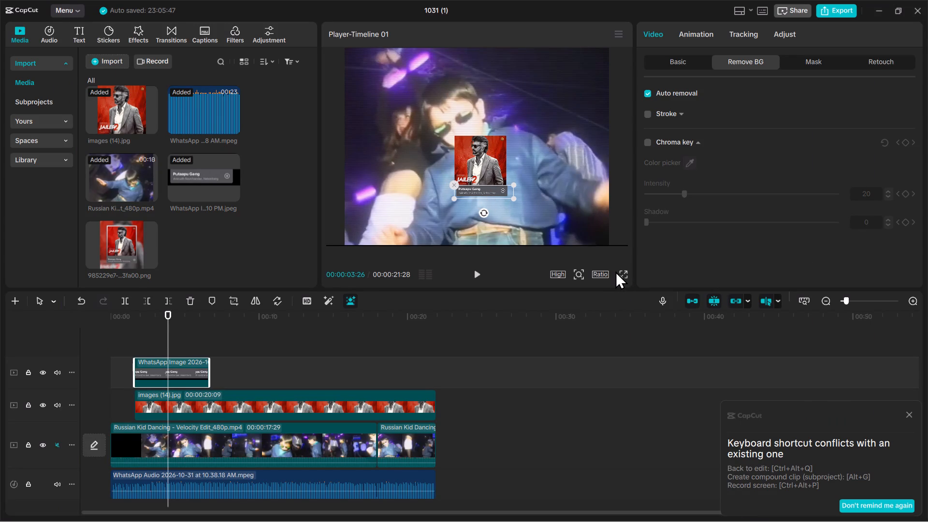
left_click(615, 271)
left_click(617, 272)
left_click(624, 275)
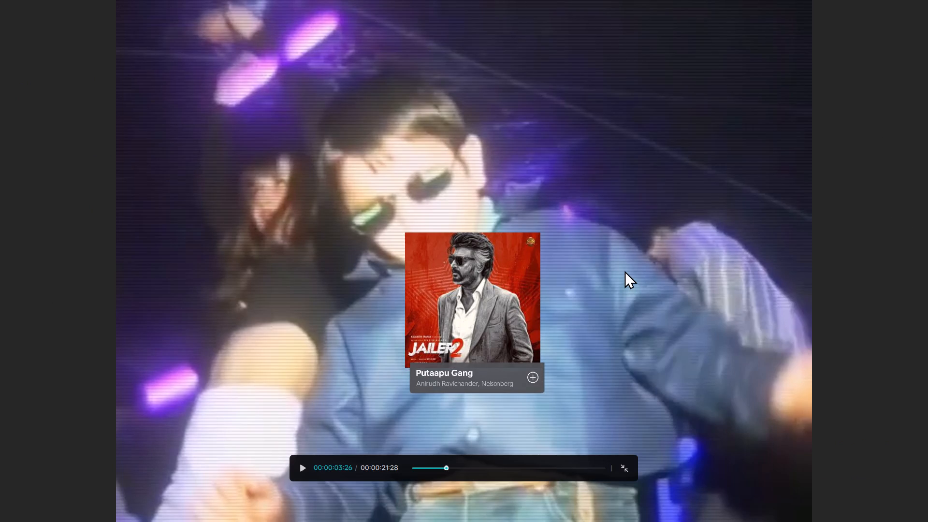
key("Escape")
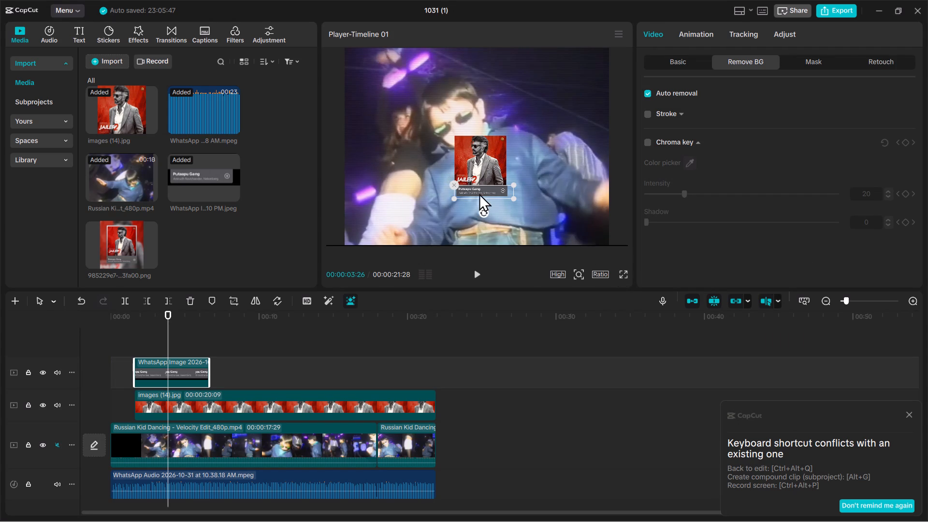
Fine-tune the song bar's size and position against the Jailer 2 poster's bottom edge, and play the edit in full screen.
left_click(479, 191)
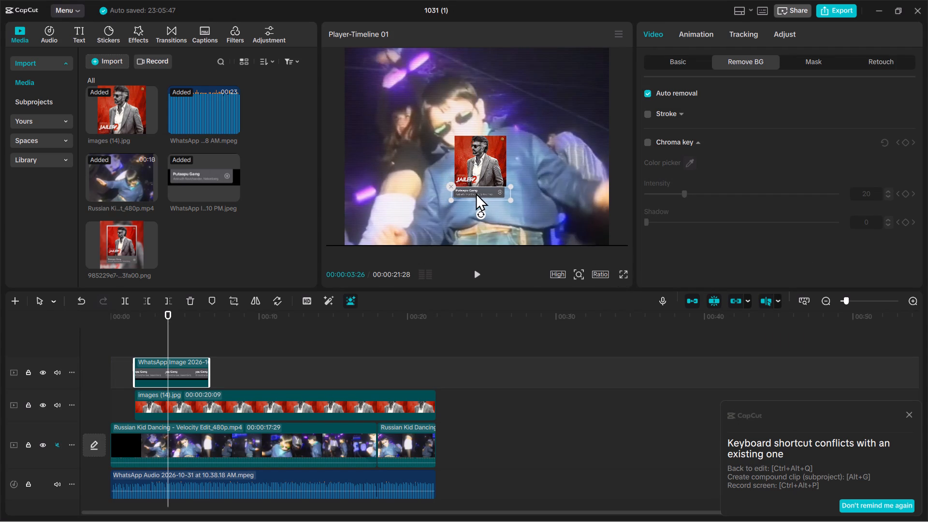
left_click(507, 201)
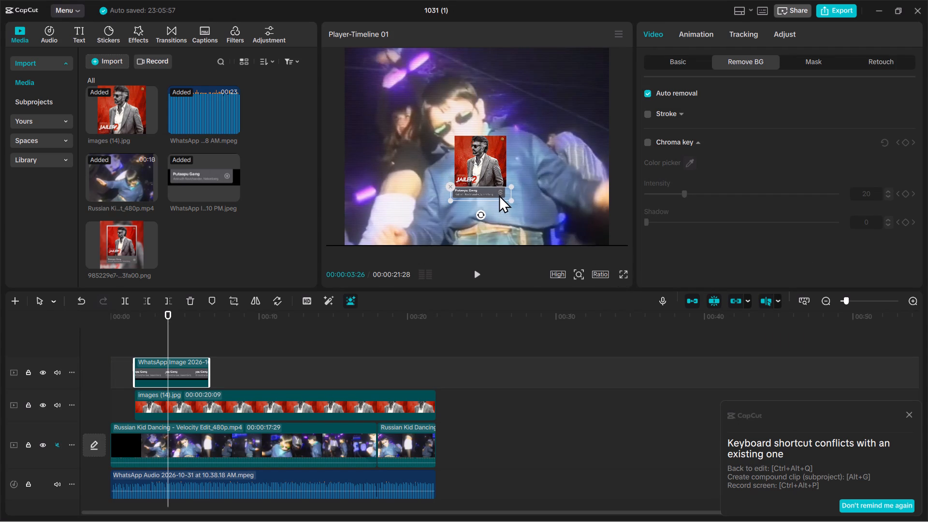
left_click_drag(498, 195, 504, 195)
left_click(490, 191)
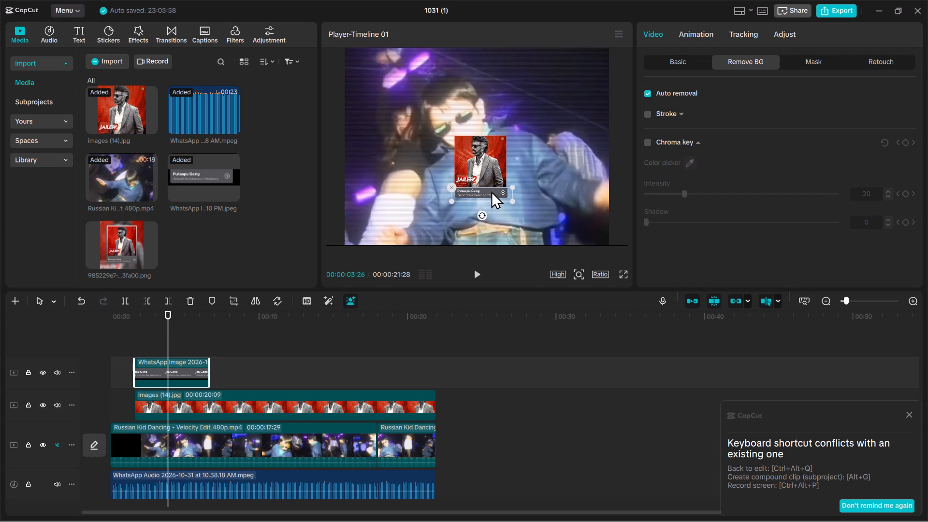
left_click(492, 191)
left_click(629, 275)
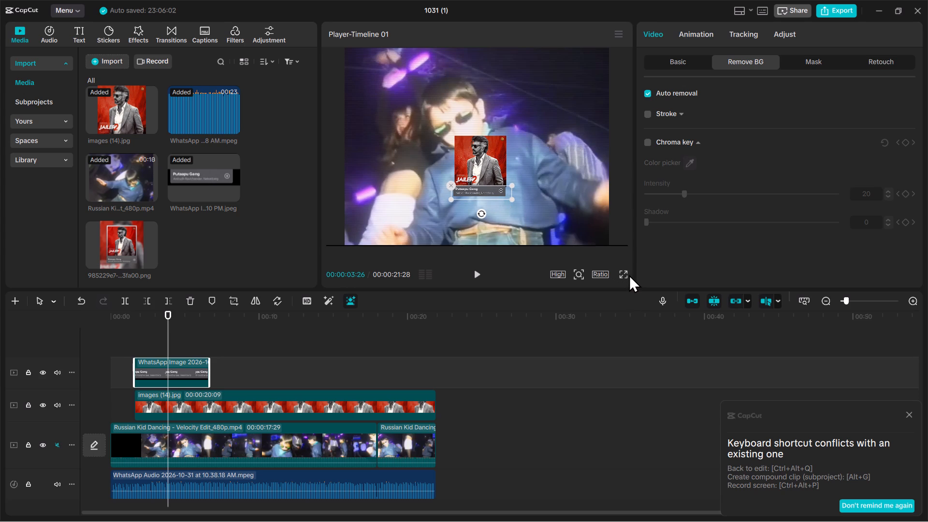
left_click(625, 274)
key("space")
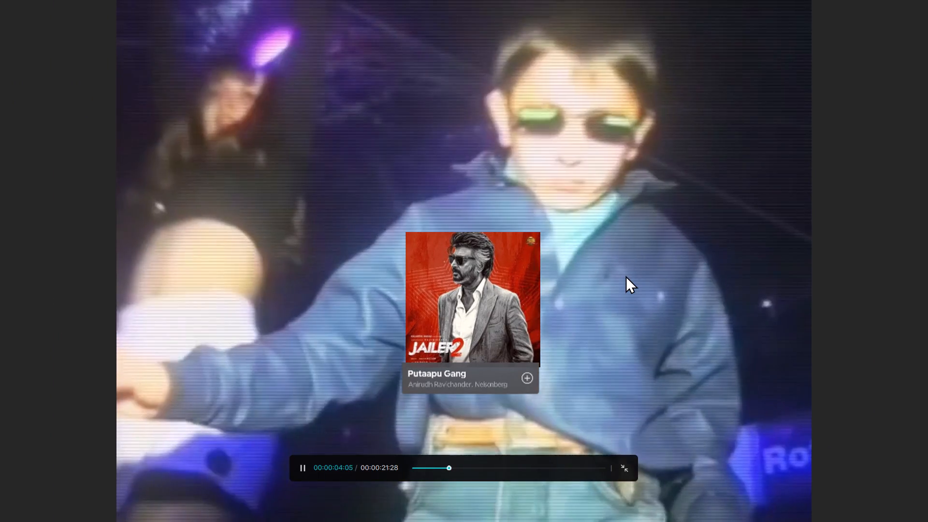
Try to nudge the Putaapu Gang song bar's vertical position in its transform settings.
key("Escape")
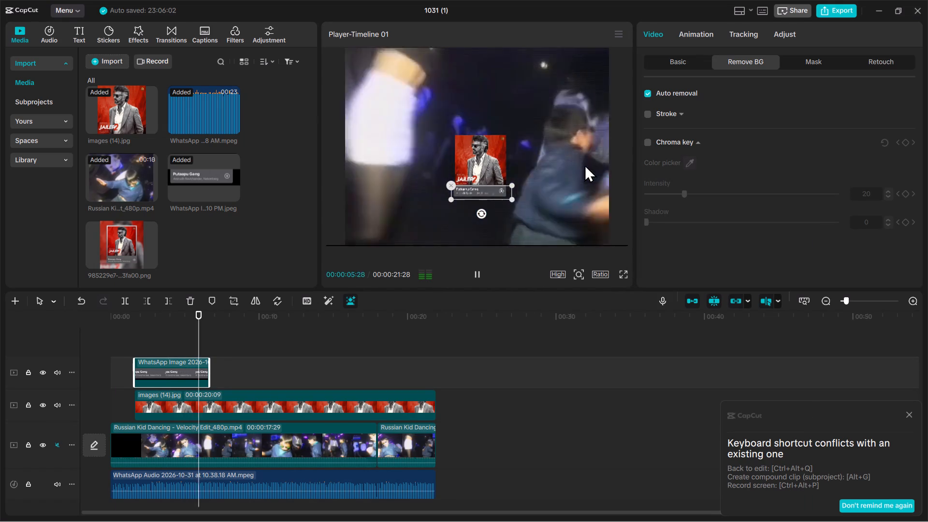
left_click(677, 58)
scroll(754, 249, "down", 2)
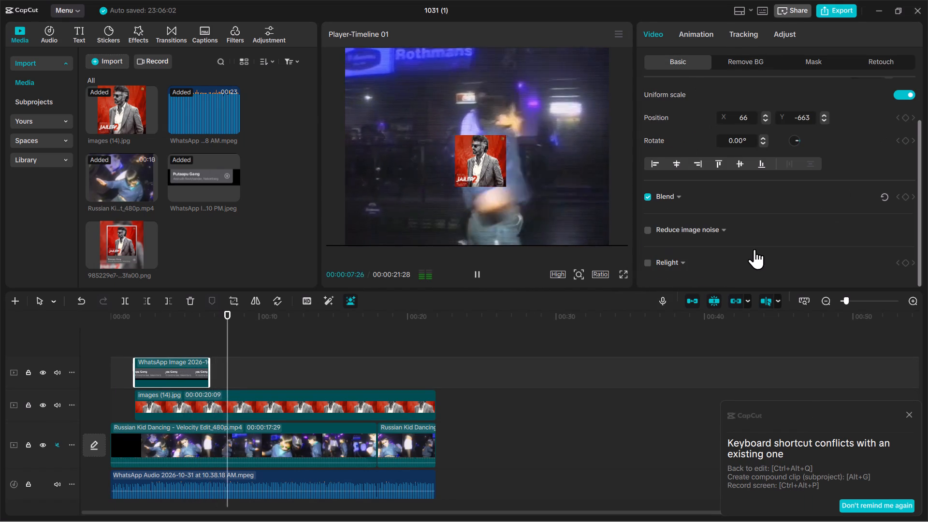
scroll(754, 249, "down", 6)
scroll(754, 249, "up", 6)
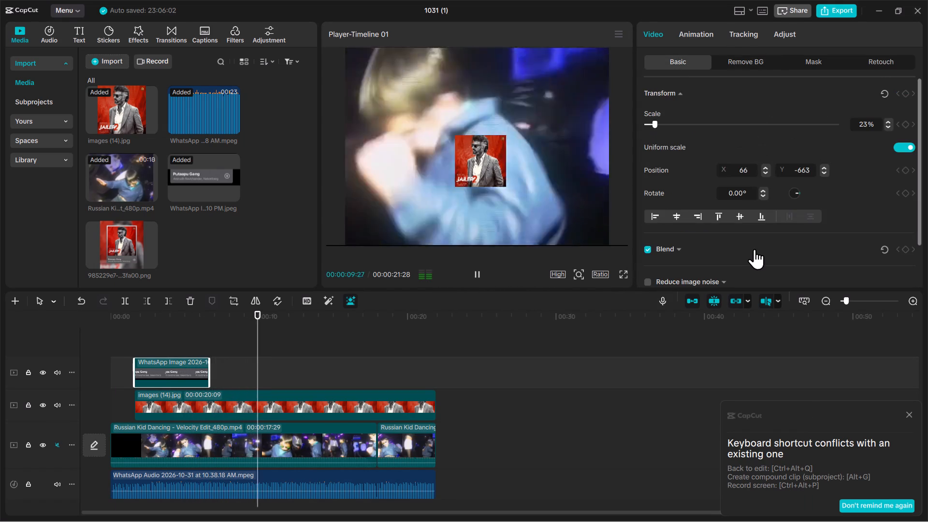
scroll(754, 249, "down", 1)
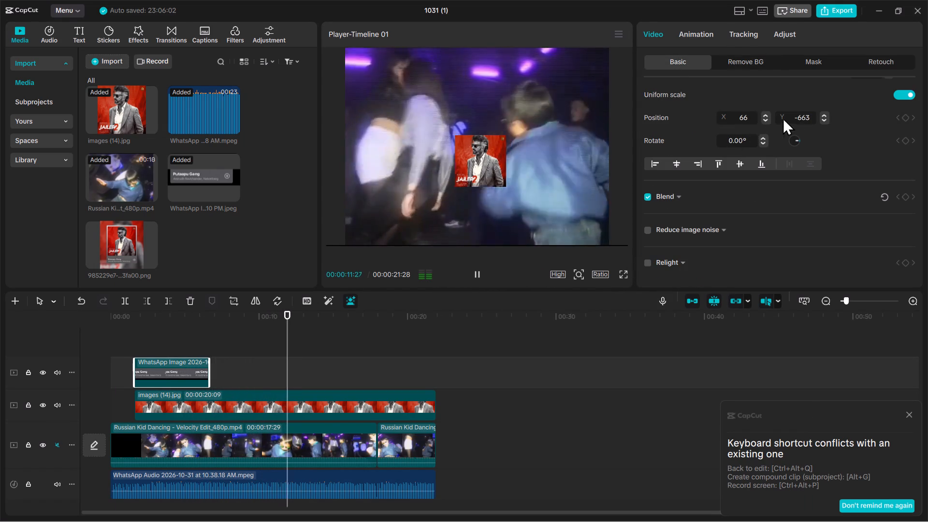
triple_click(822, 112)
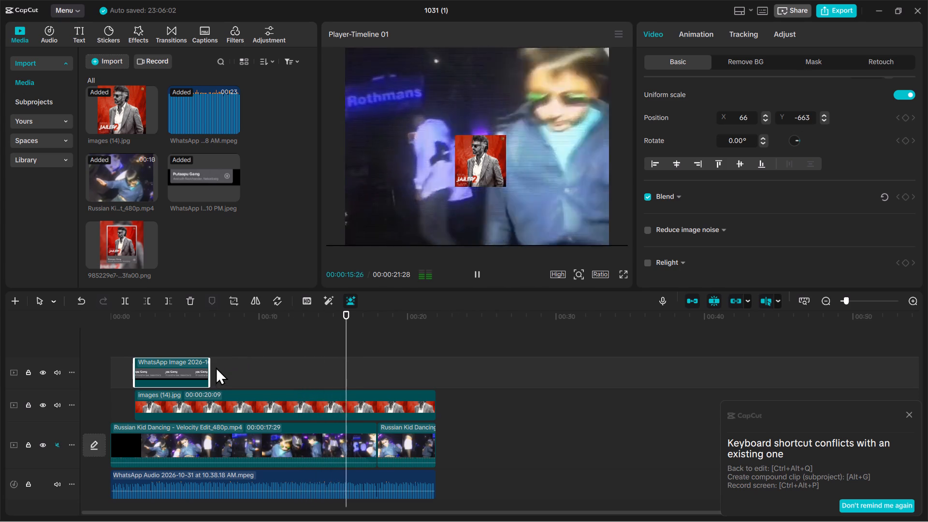
Extend the Putaapu Gang song bar clip to 00:00:20:09, ending with the Jailer 2 poster clip, and check it in full screen.
left_click_drag(209, 365, 433, 363)
key("space")
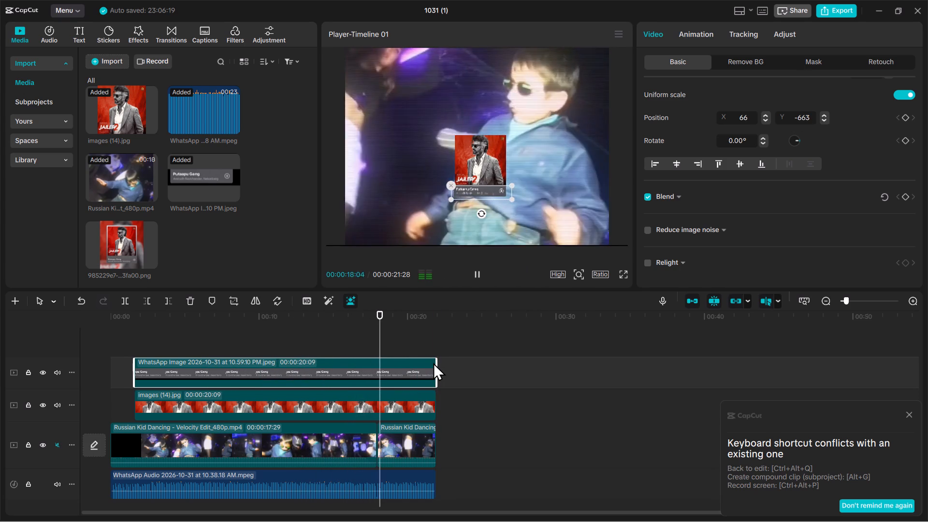
left_click(620, 278)
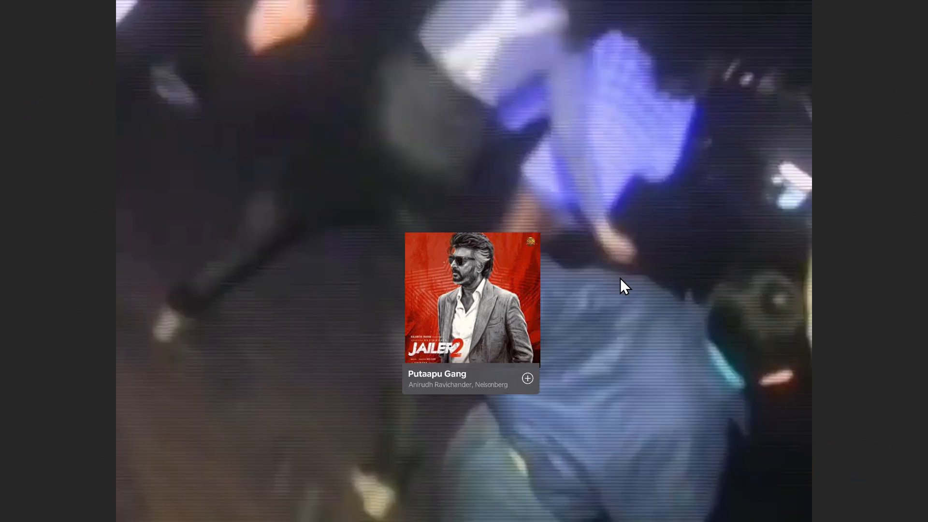
key("Escape")
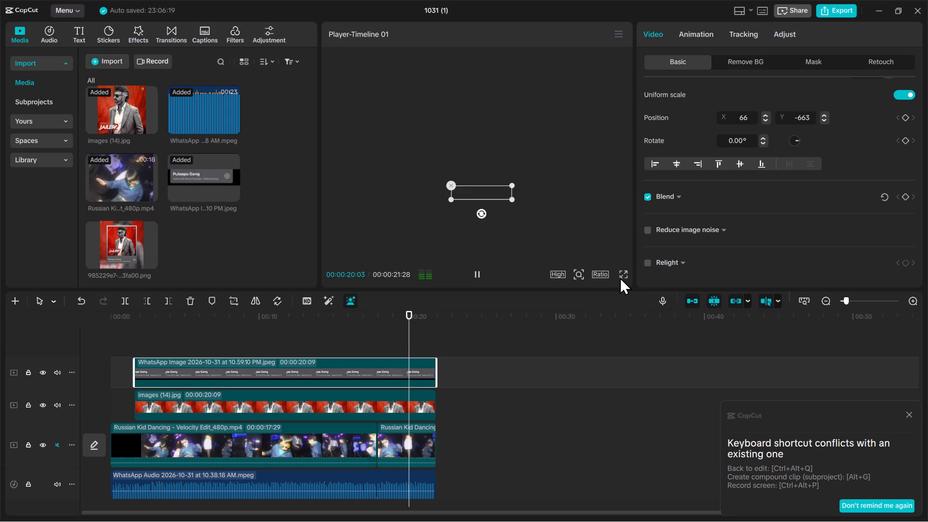
Reposition the song bar and the Jailer 2 poster in the preview, centring the poster horizontally with the bar along its lower edge.
left_click_drag(493, 191, 497, 191)
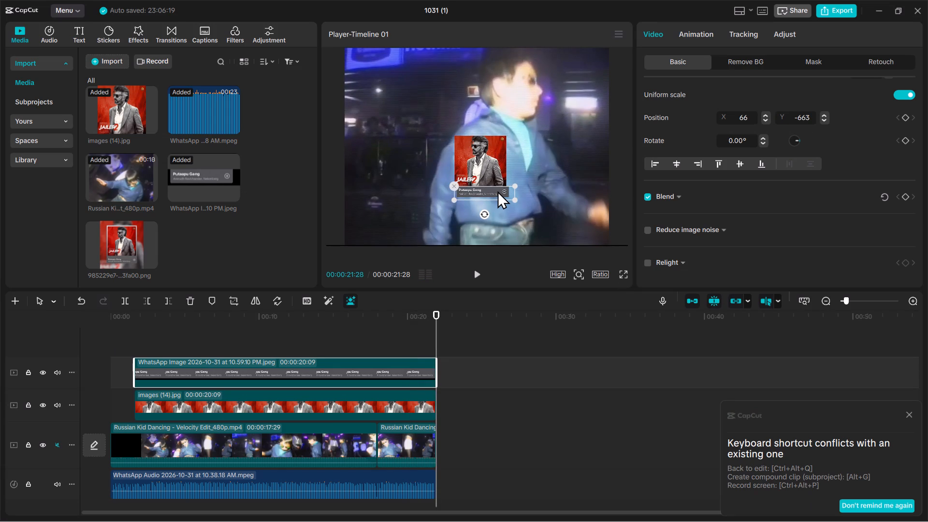
left_click_drag(497, 191, 496, 191)
left_click_drag(496, 191, 488, 189)
left_click_drag(489, 189, 497, 192)
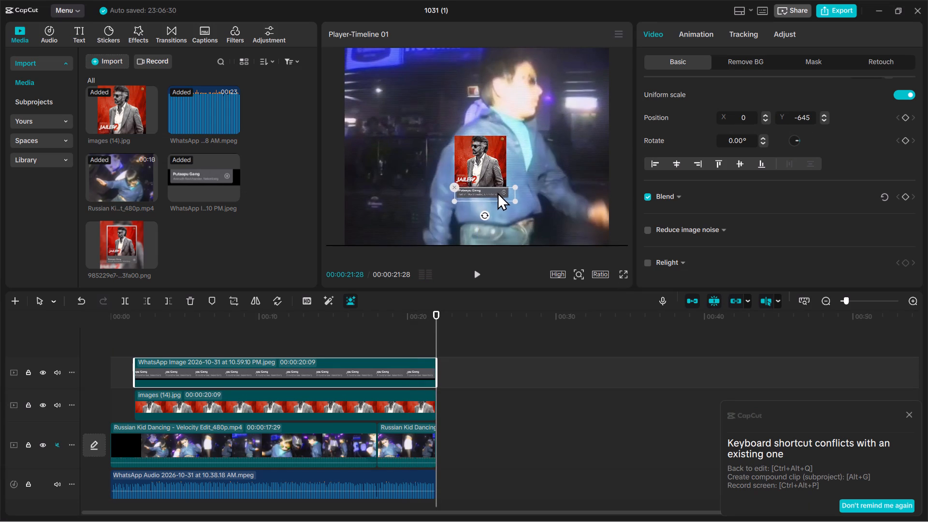
left_click_drag(497, 192, 493, 191)
left_click_drag(492, 167, 497, 173)
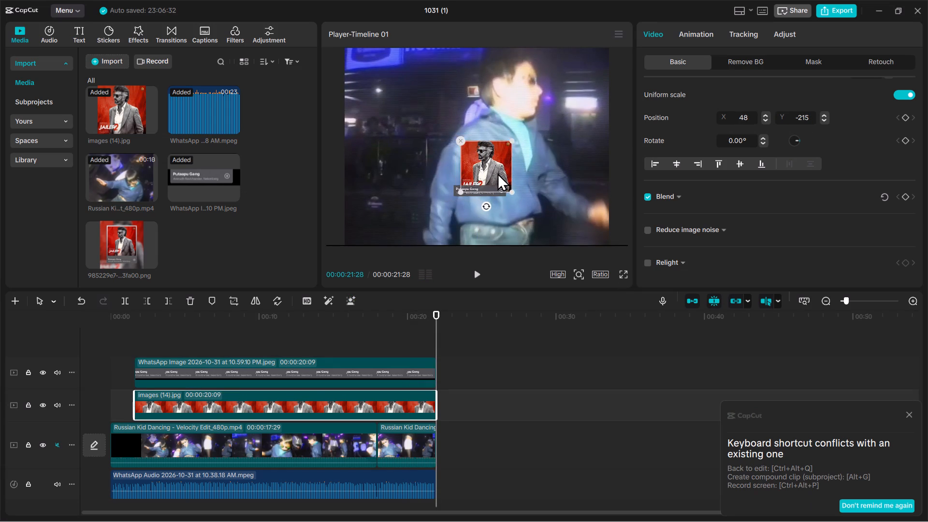
left_click_drag(497, 173, 486, 165)
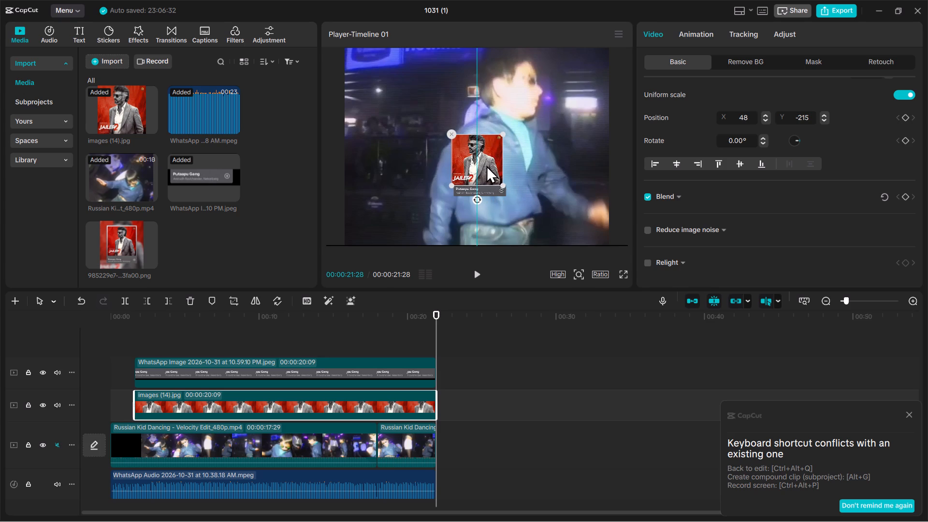
left_click_drag(486, 165, 486, 165)
left_click(475, 190)
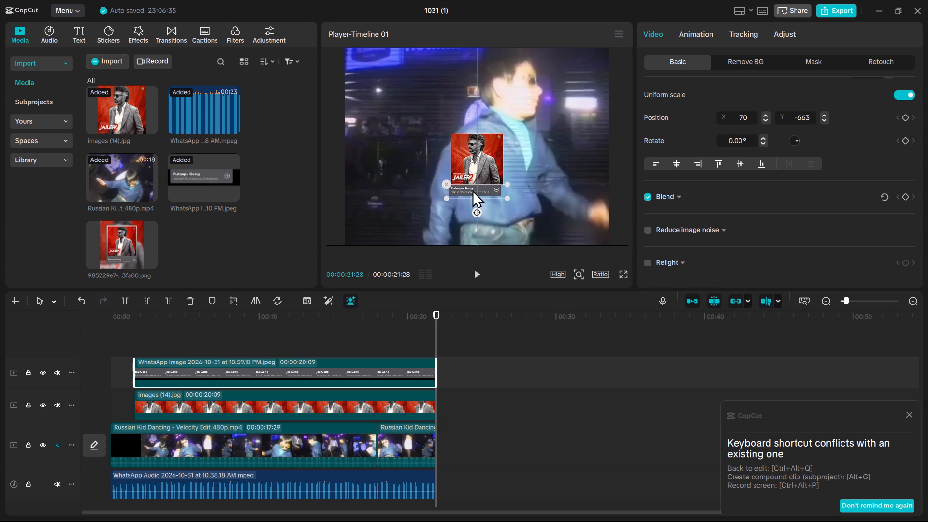
Move the Jailer 2 poster to X 0, Y -145 and the Putaapu Gang song bar to X 0, Y -593, checking in full screen.
left_click(621, 273)
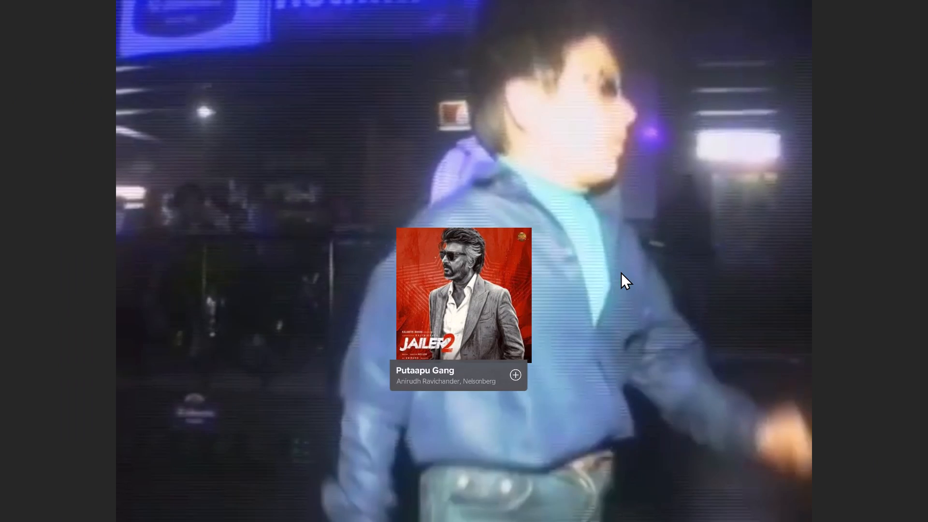
key("Escape")
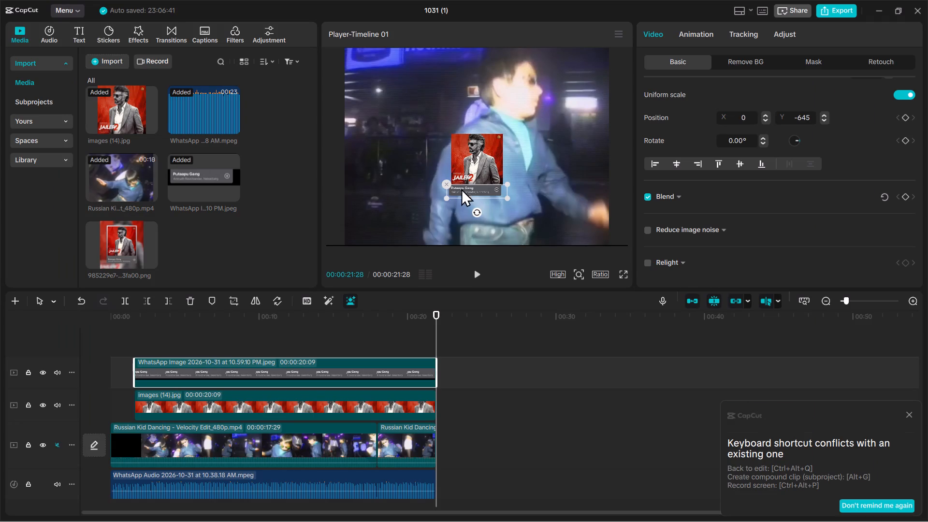
left_click(471, 184)
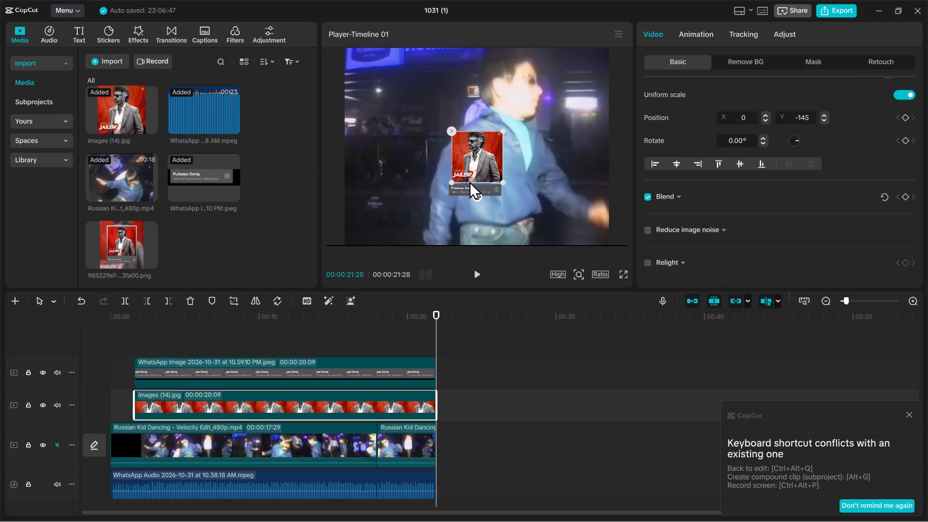
left_click(477, 188)
left_click(478, 184)
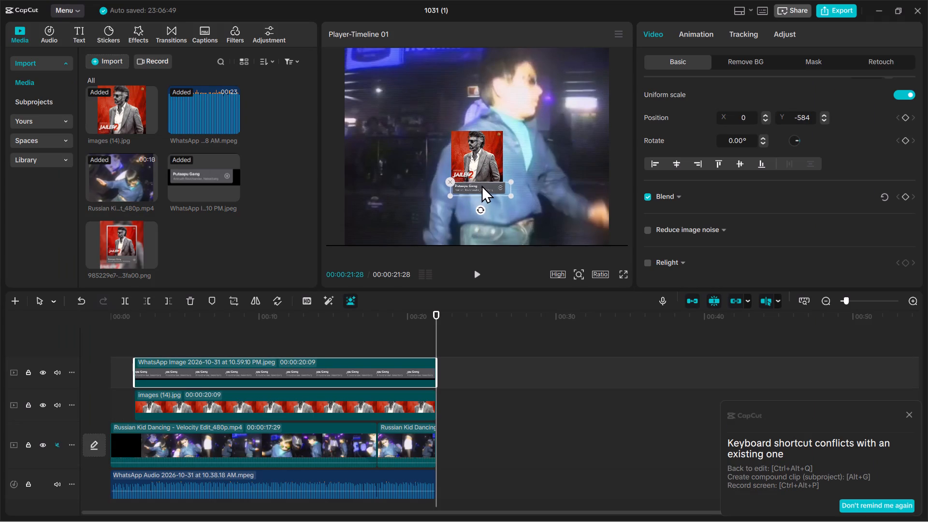
left_click(477, 185)
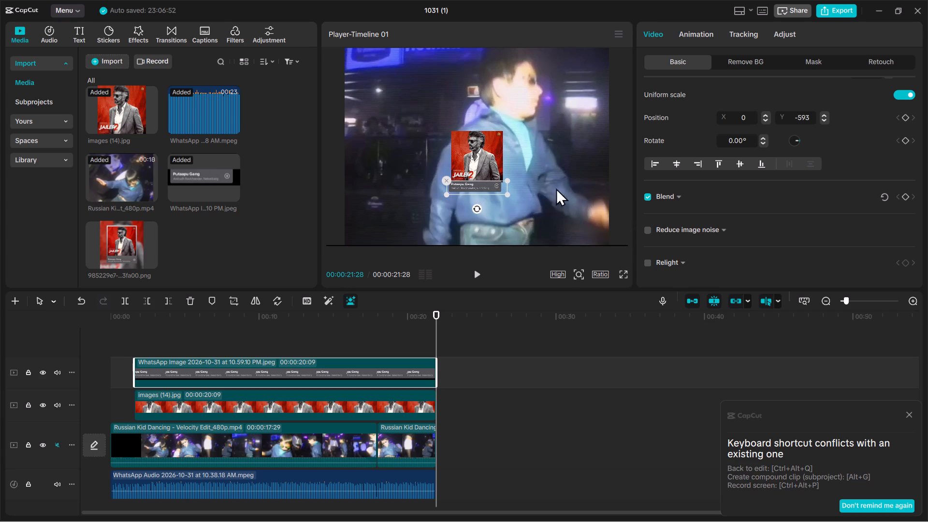
left_click(623, 271)
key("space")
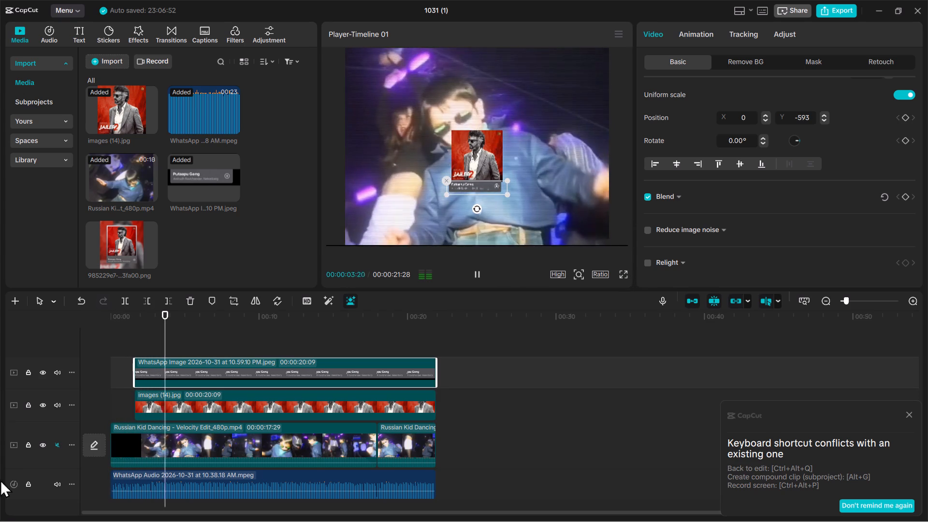
Play and step through the opening seconds of the edit to examine when the poster and song bar come in against the dance video.
left_click(124, 335)
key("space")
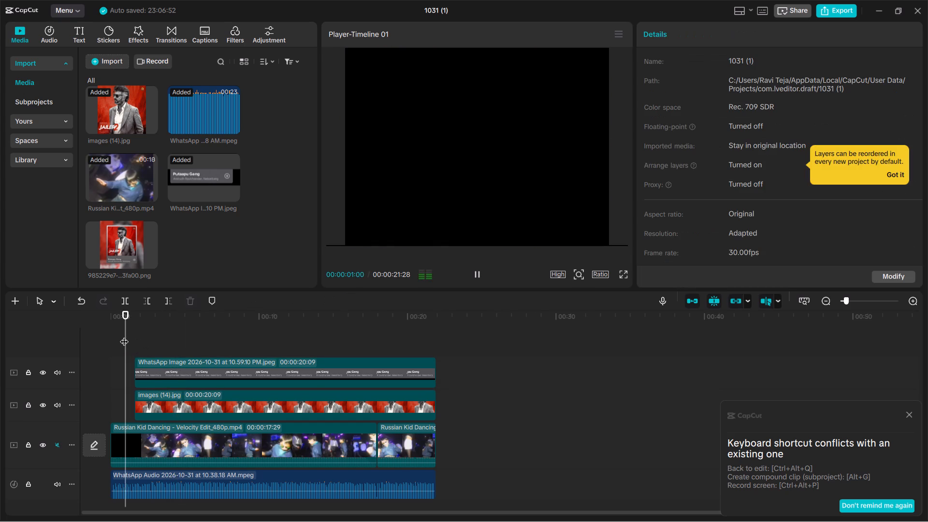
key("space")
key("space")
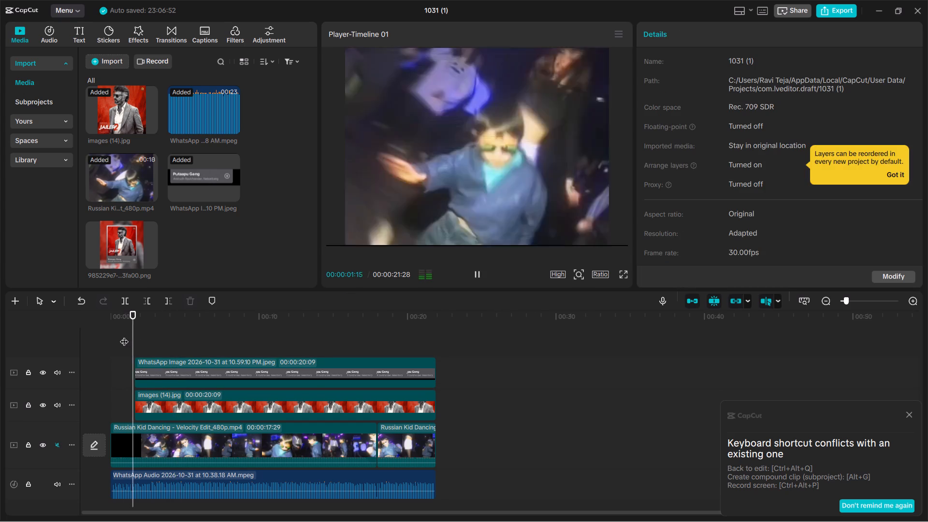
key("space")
left_click(132, 345)
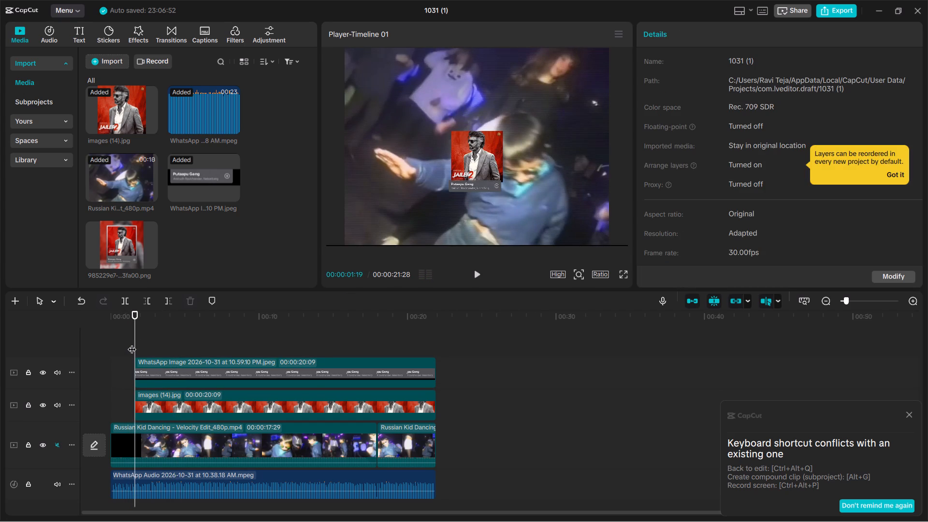
left_click(132, 343)
left_click(131, 341)
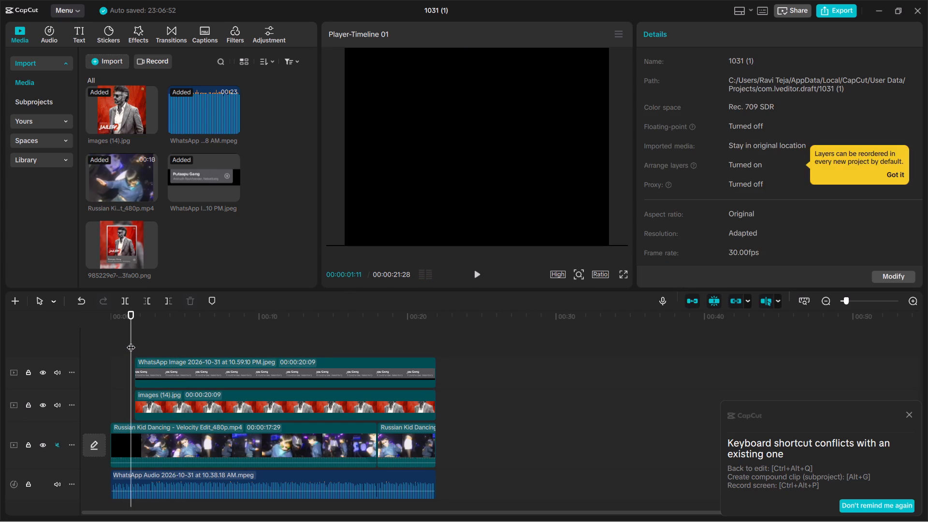
key("Right")
key("Right")
key("Right")
key("Right")
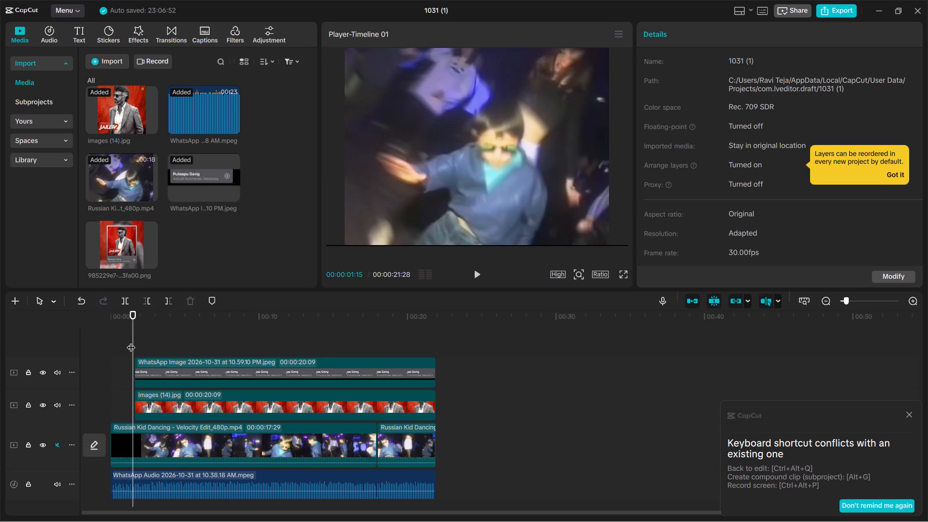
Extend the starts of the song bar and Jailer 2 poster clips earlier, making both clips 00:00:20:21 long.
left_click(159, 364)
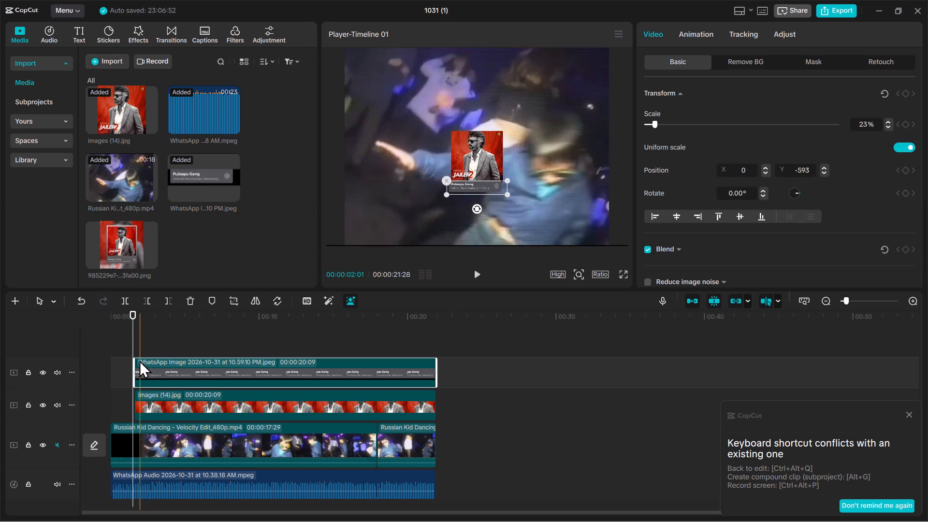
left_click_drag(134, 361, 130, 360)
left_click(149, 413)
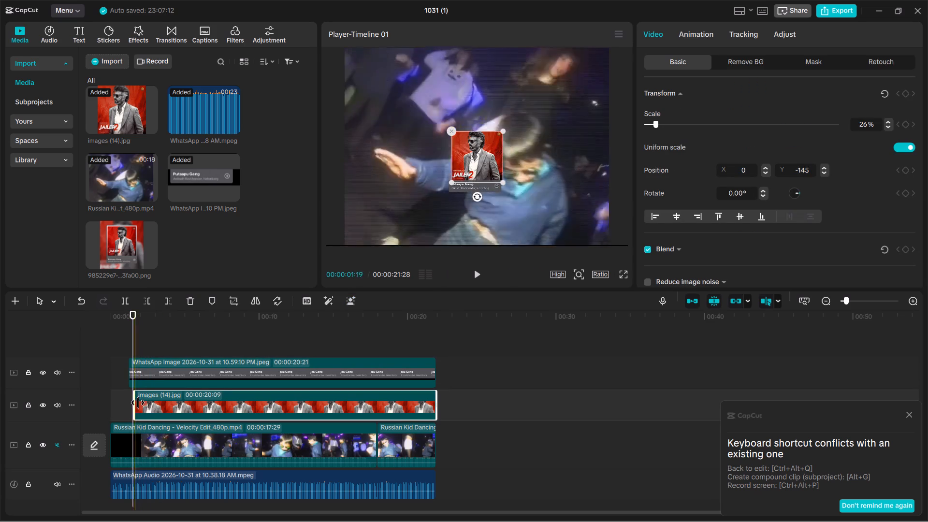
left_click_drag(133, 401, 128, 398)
Replay the opening seconds to examine how the earlier entry of the poster and song bar fits the video and audio.
left_click(124, 377)
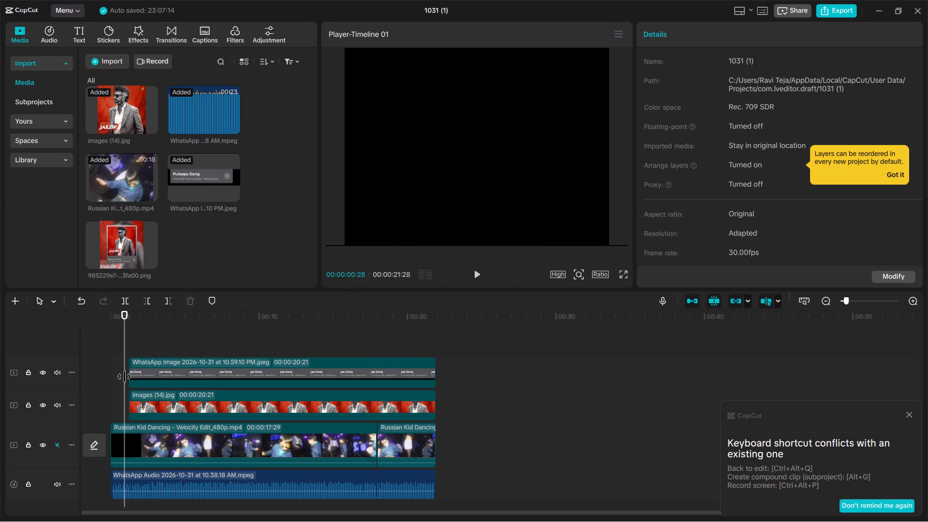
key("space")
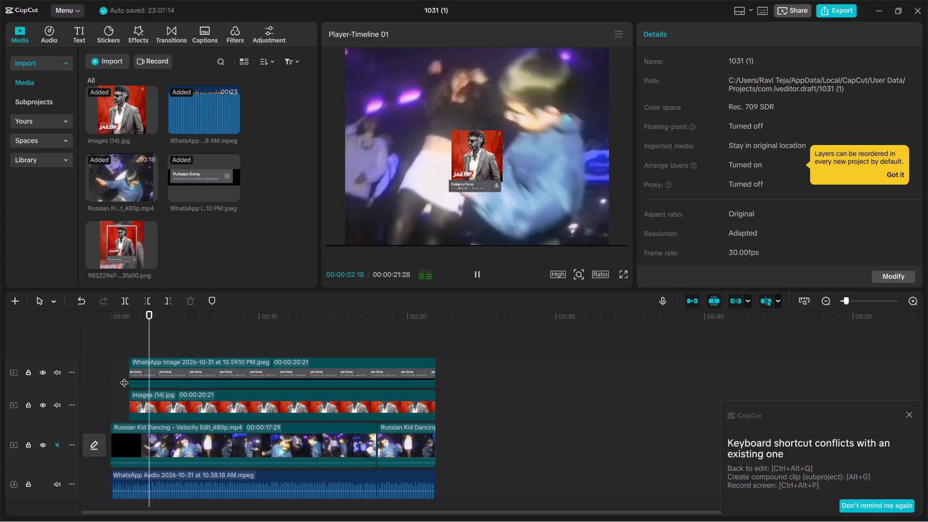
left_click(129, 359)
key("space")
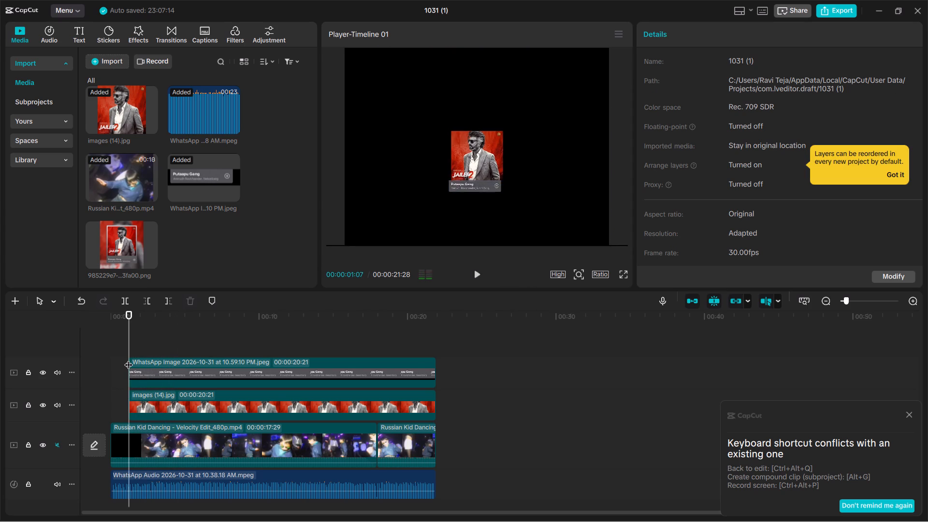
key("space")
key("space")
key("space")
left_click(129, 359)
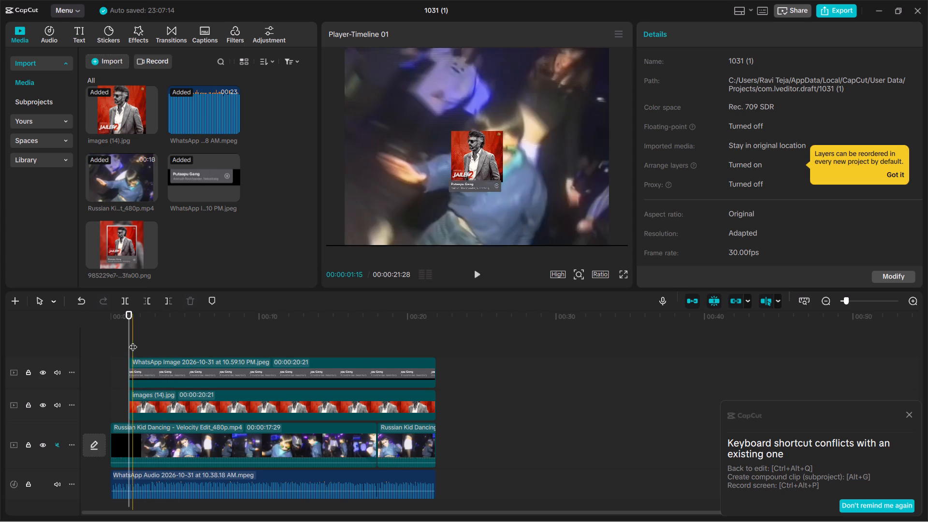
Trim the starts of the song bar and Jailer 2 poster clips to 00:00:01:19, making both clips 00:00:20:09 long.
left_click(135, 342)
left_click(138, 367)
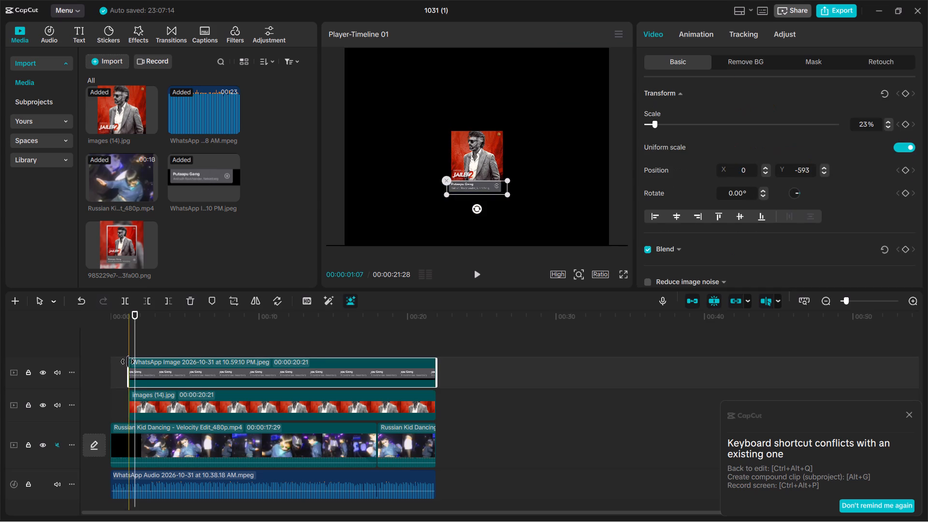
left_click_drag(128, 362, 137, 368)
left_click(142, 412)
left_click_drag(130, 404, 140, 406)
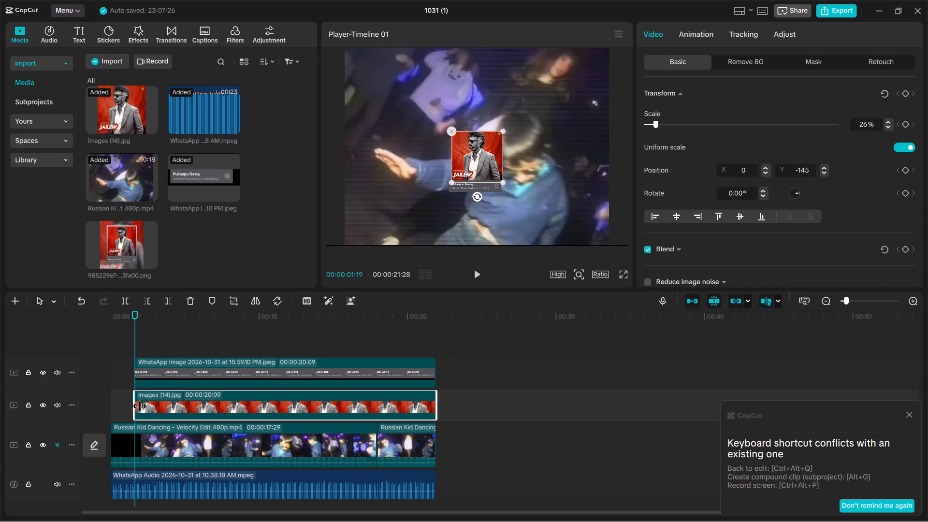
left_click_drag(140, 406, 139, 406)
Play the edit from the beginning to review it, and permanently dismiss the keyboard shortcut conflict reminder.
left_click_drag(137, 340, 0, 319)
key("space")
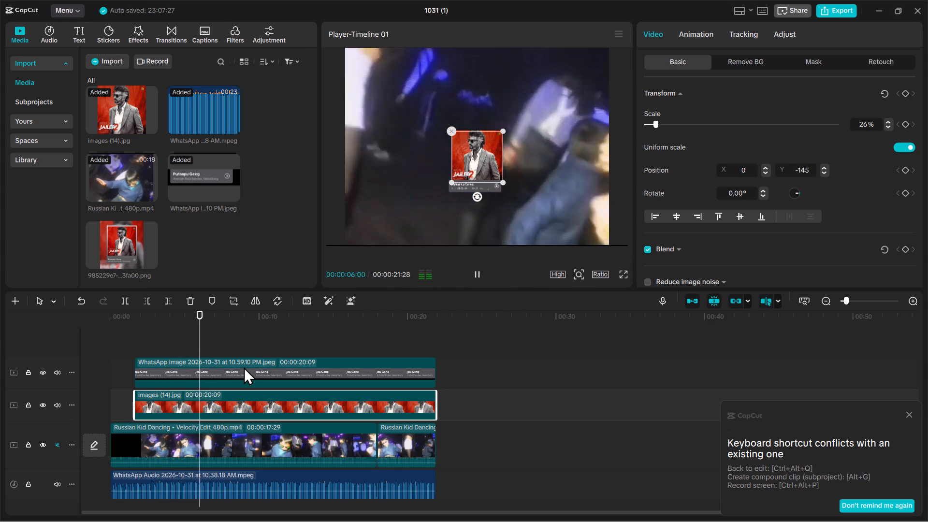
scroll(244, 367, "right", 13)
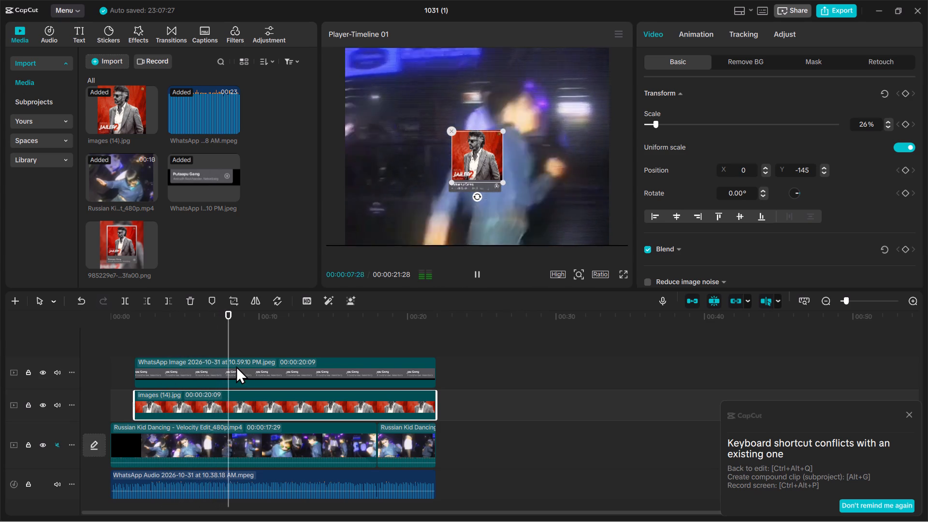
scroll(89, 367, "right", 2)
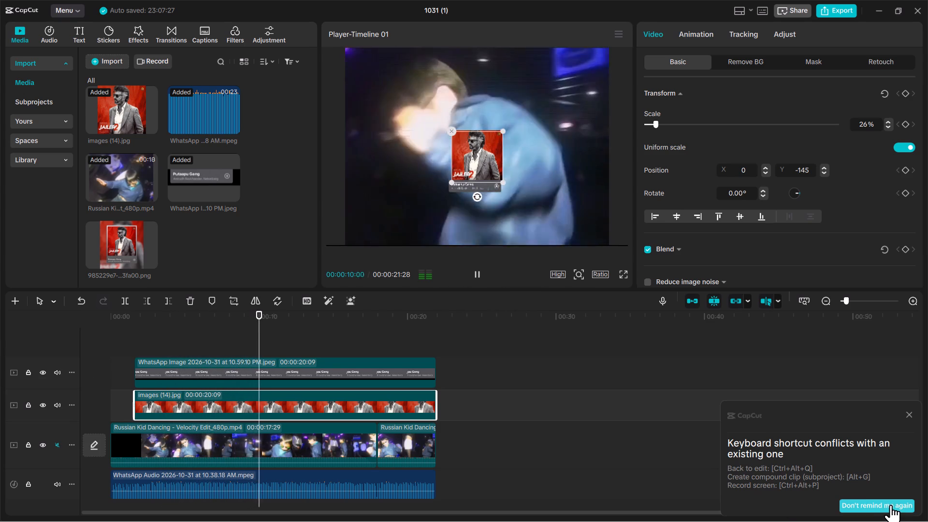
left_click(891, 505)
scroll(330, 382, "right", 7)
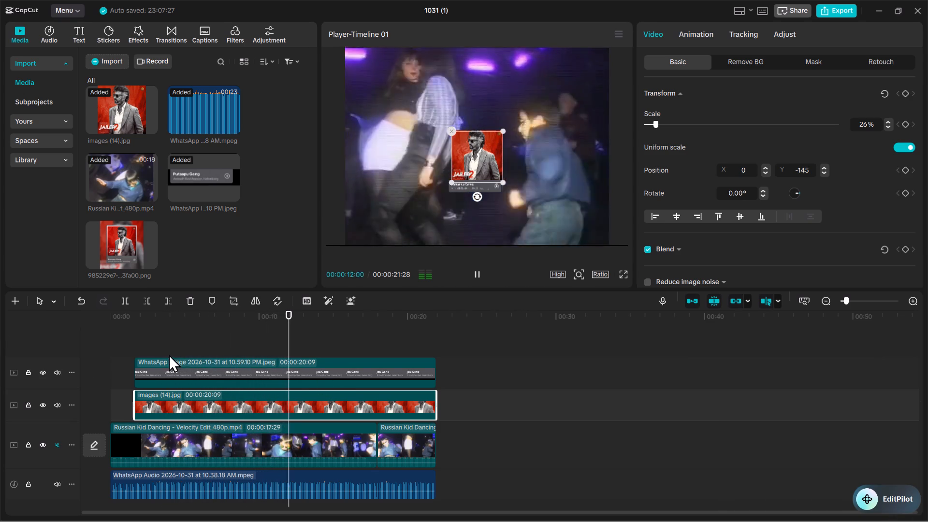
Play the edit from just before the poster and song bar clips begin.
left_click(139, 346)
left_click(133, 344)
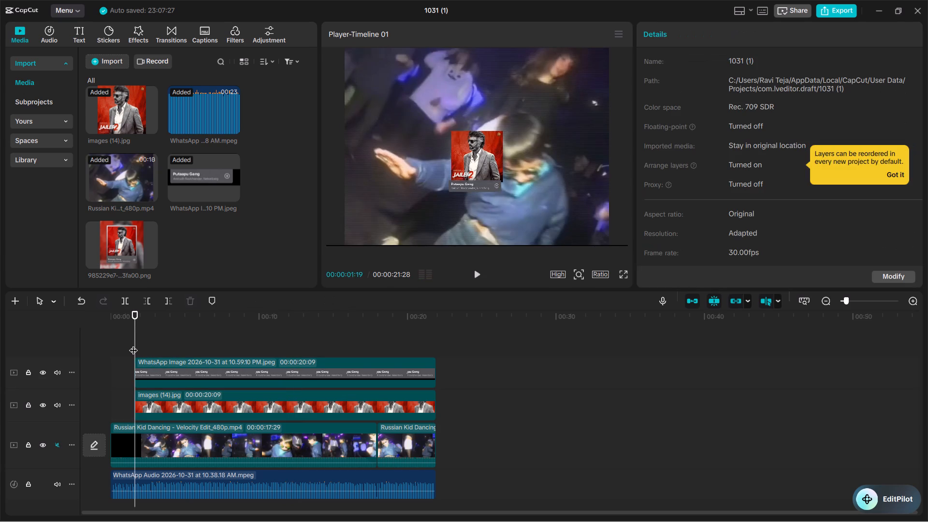
left_click(133, 344)
left_click(133, 344)
left_click(130, 344)
key("space")
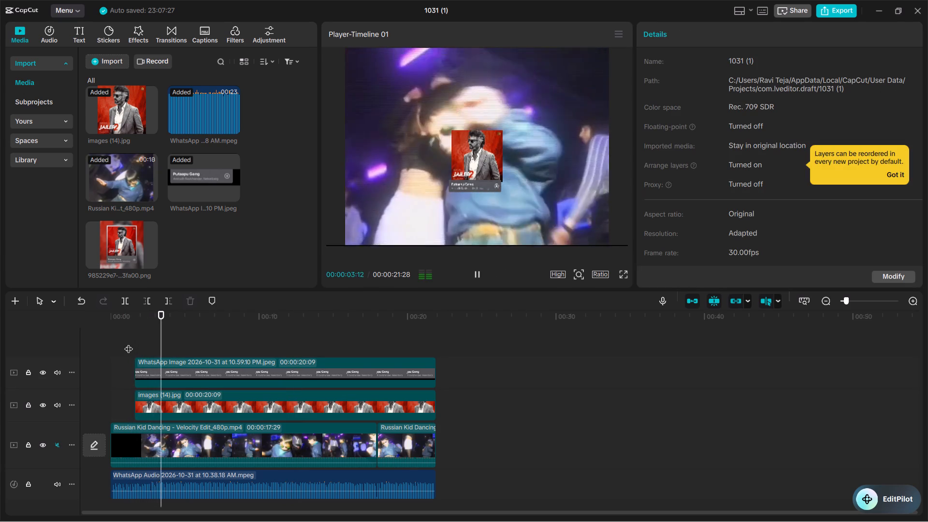
Set the Putaapu Gang song bar's position to X 31 and Y -610, and play the edit in full screen.
left_click(462, 190)
left_click(463, 190)
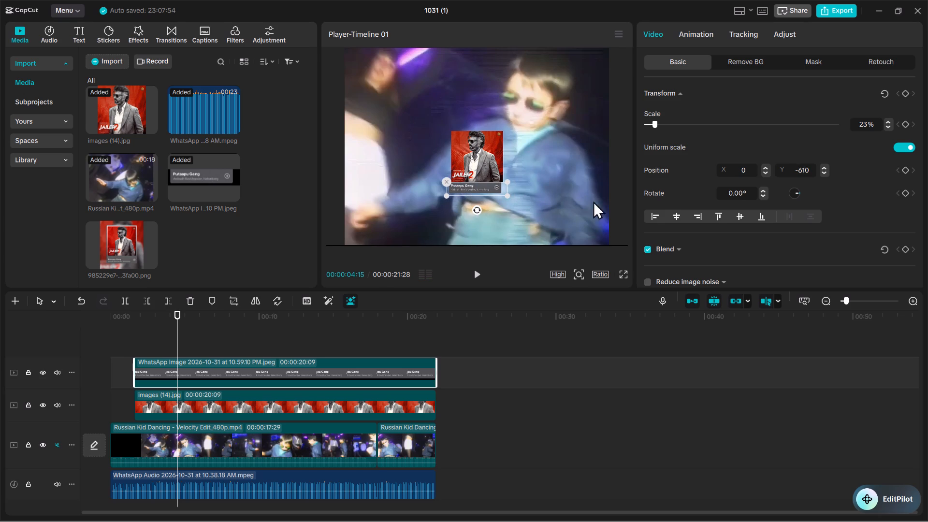
triple_click(766, 168)
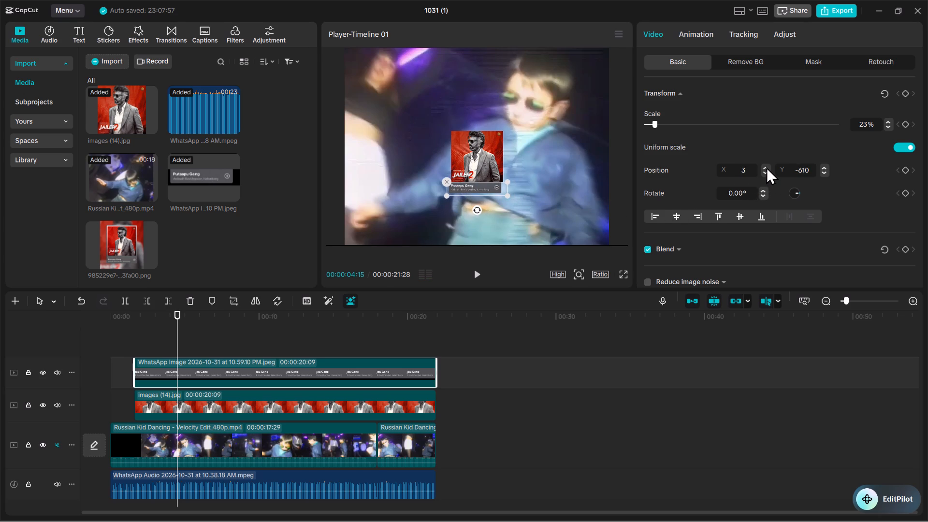
double_click(766, 167)
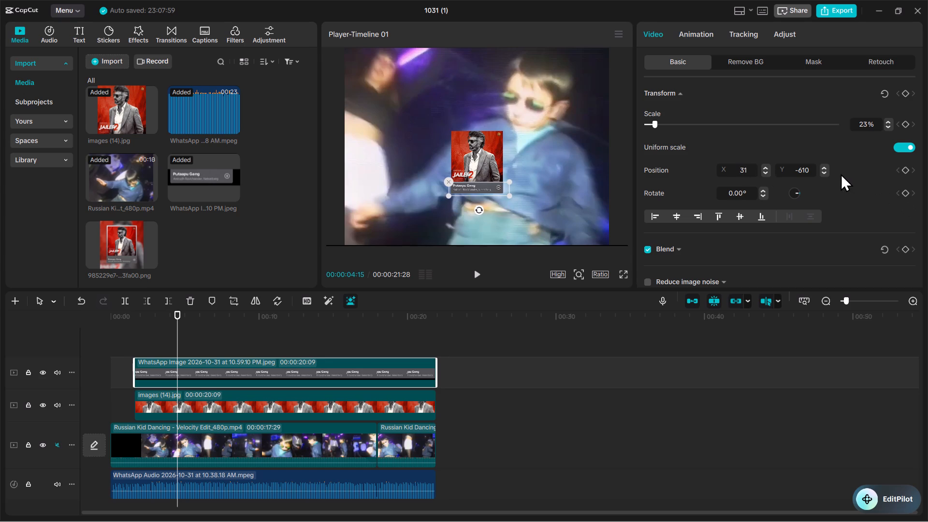
left_click(826, 174)
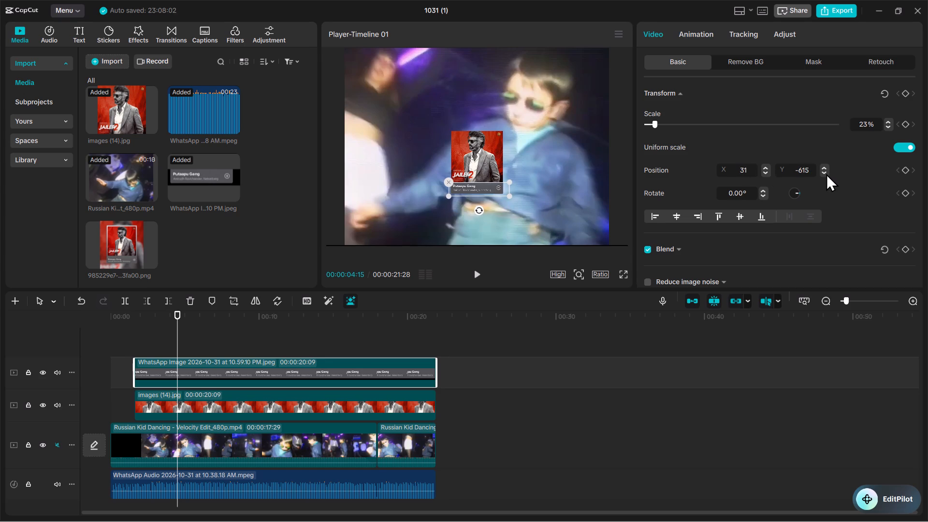
left_click(826, 165)
triple_click(824, 168)
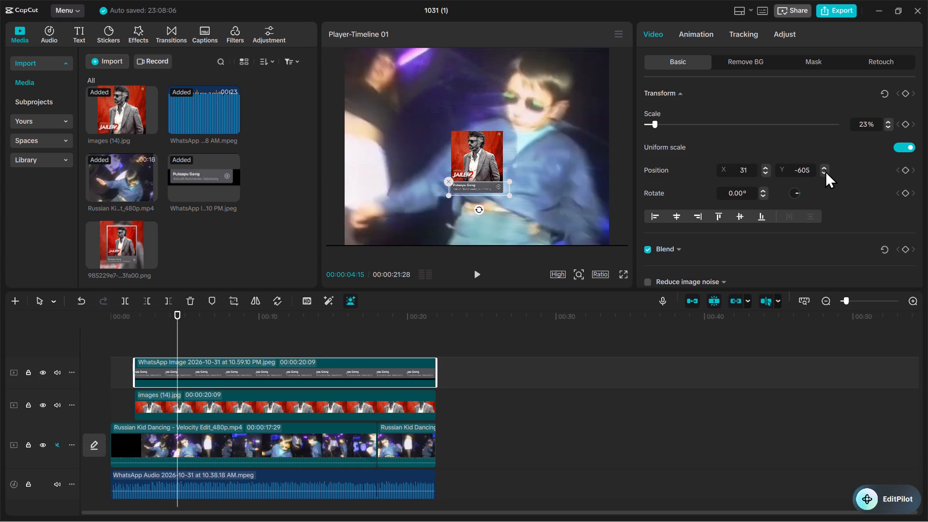
double_click(825, 178)
triple_click(826, 171)
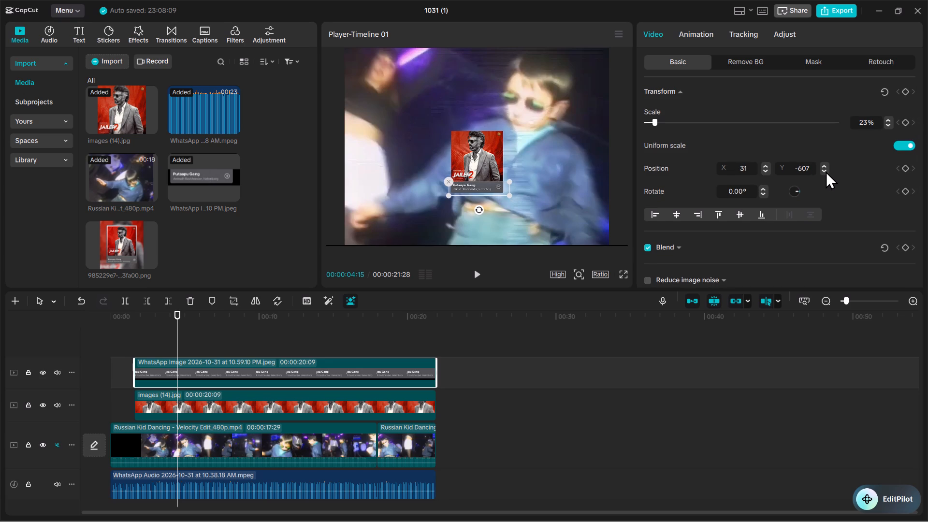
double_click(826, 171)
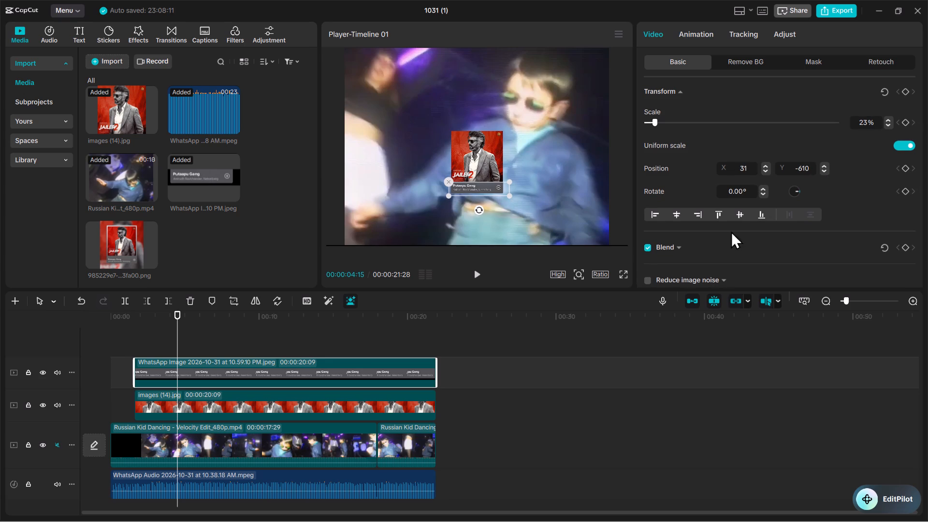
left_click(623, 269)
left_click(622, 274)
key("space")
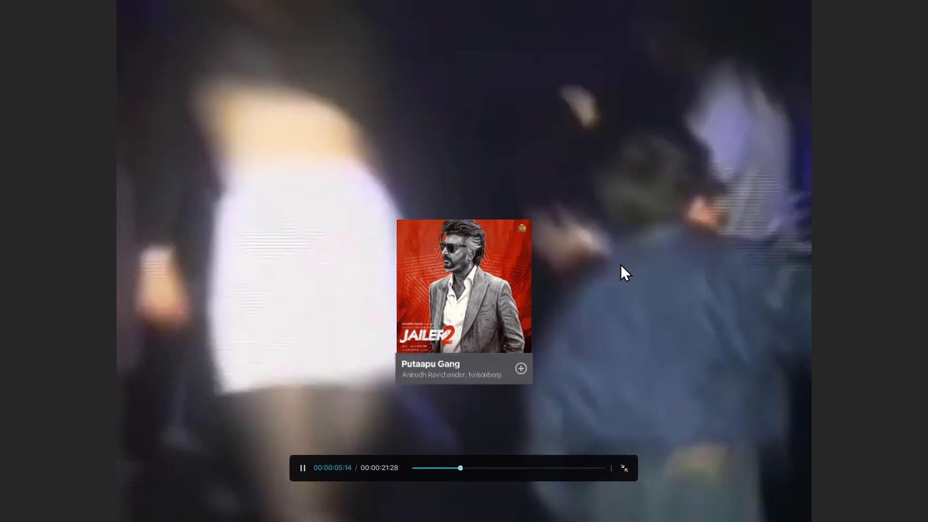
key("Escape")
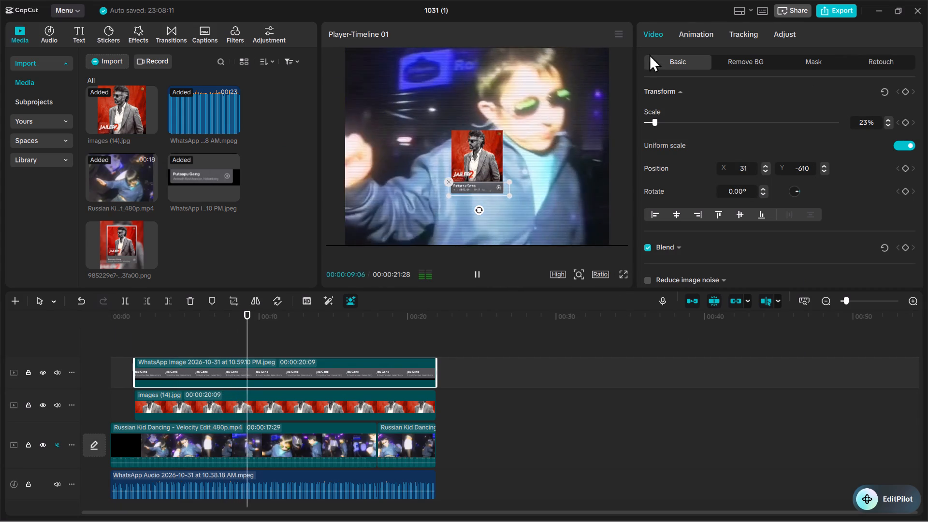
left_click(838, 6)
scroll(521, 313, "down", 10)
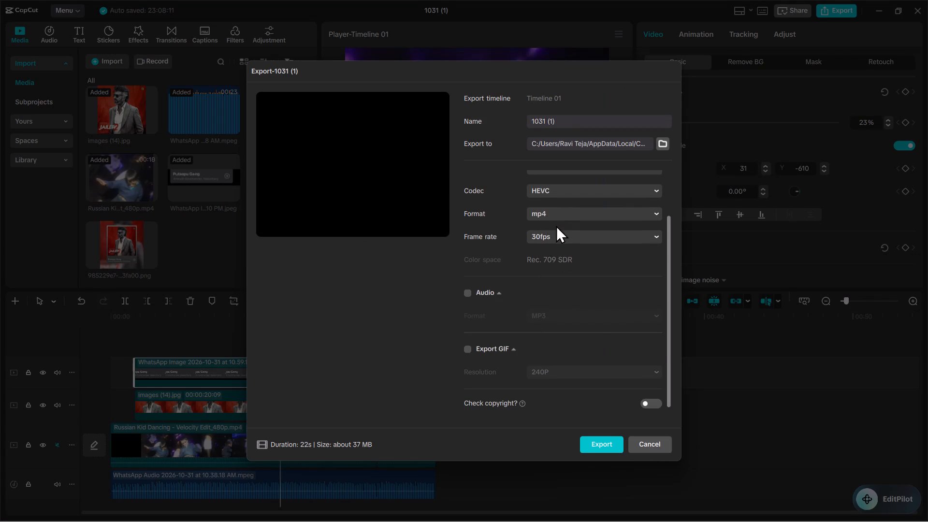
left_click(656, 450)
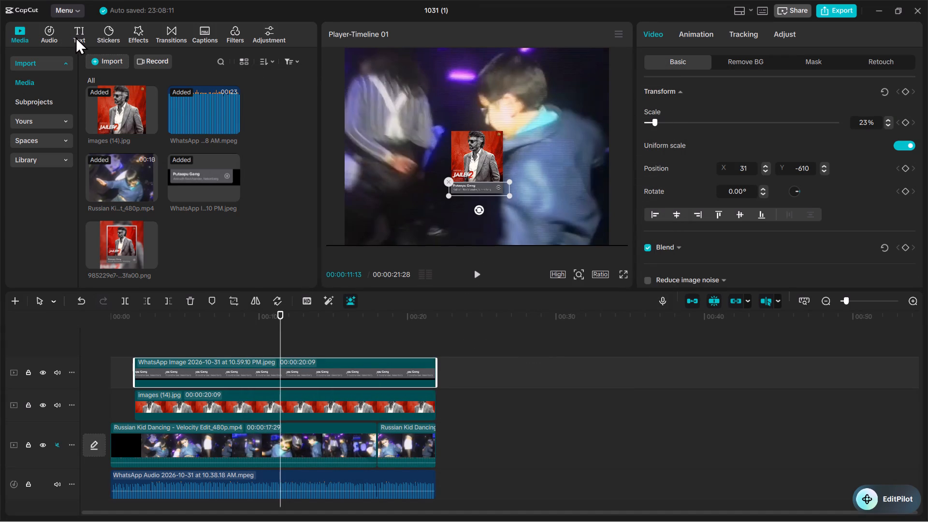
Add a default text clip at the start of the timeline and extend it to the end of the edit.
left_click(76, 37)
left_click_drag(280, 332, 0, 241)
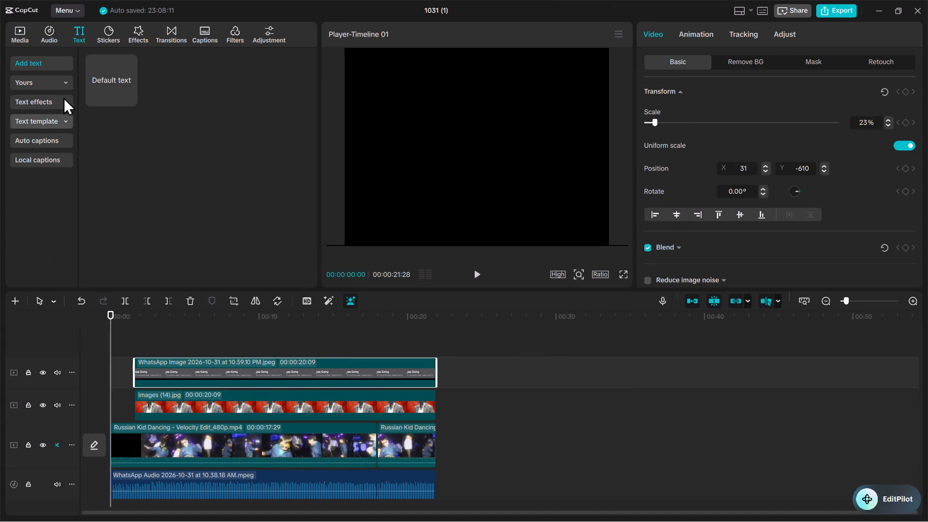
left_click(129, 93)
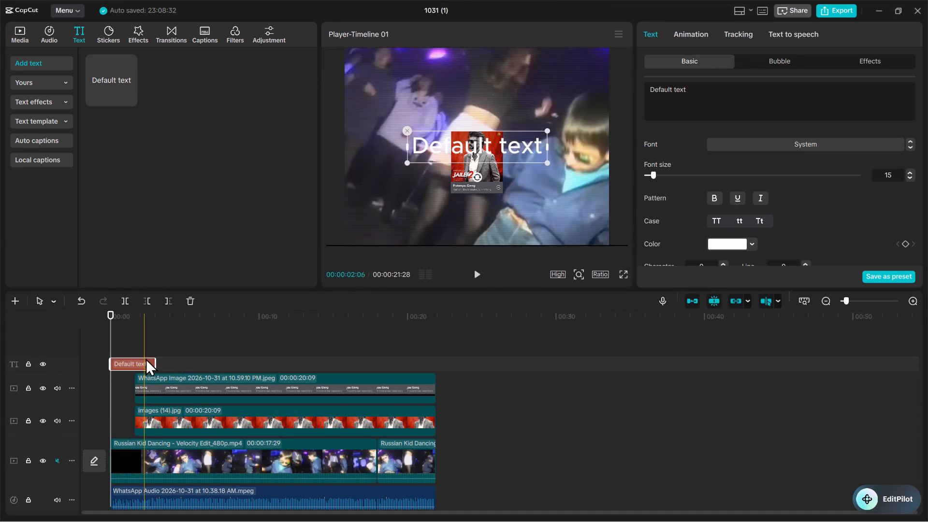
left_click_drag(154, 359, 417, 364)
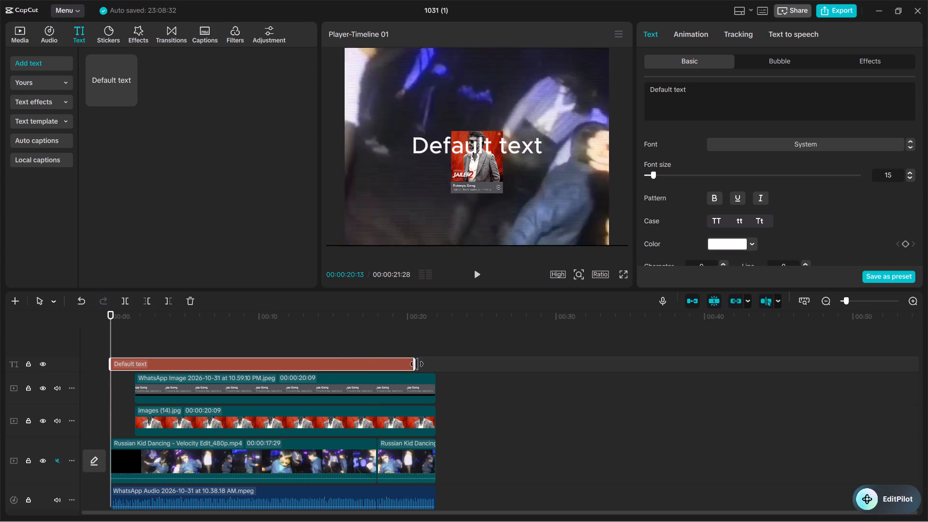
left_click_drag(417, 364, 434, 361)
Replace the default text with EDITZBYRT.
left_click_drag(769, 104, 435, 0)
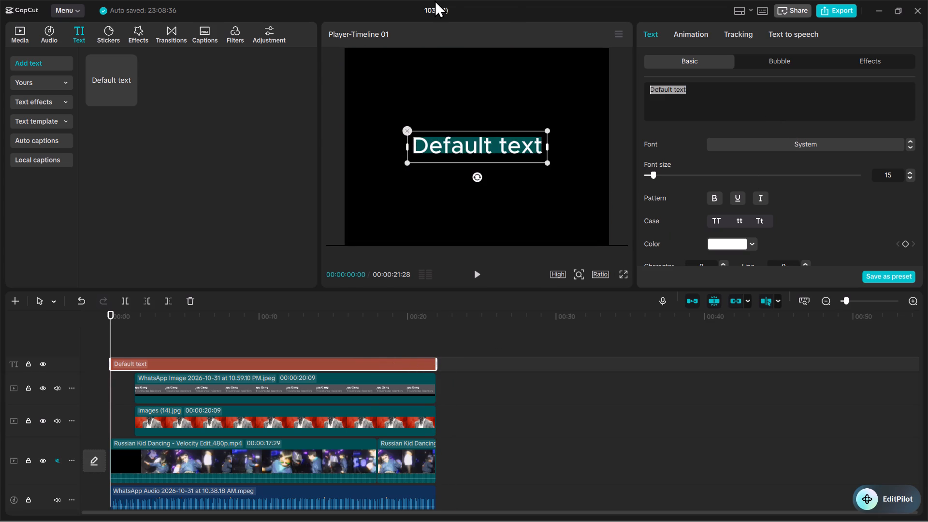
type("EDO")
key("BackSpace")
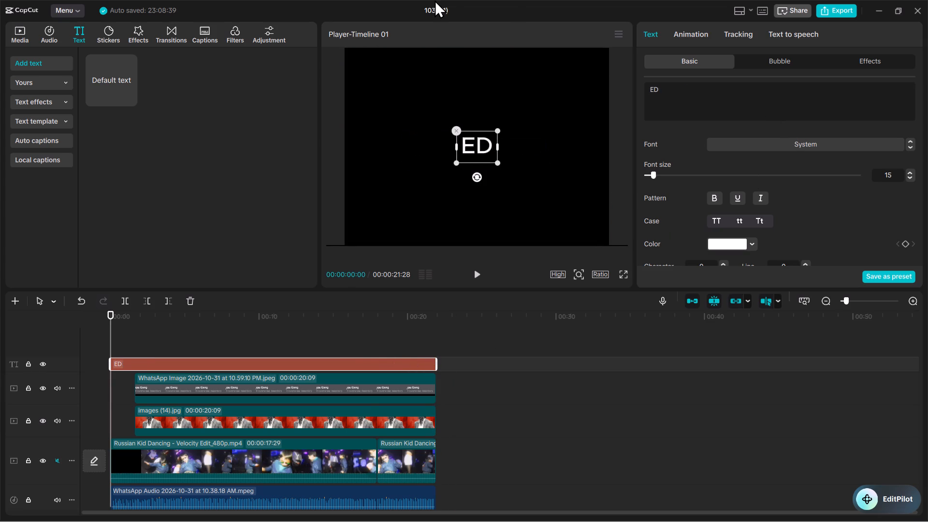
key("t")
key("BackSpace")
type("ITZBYRT")
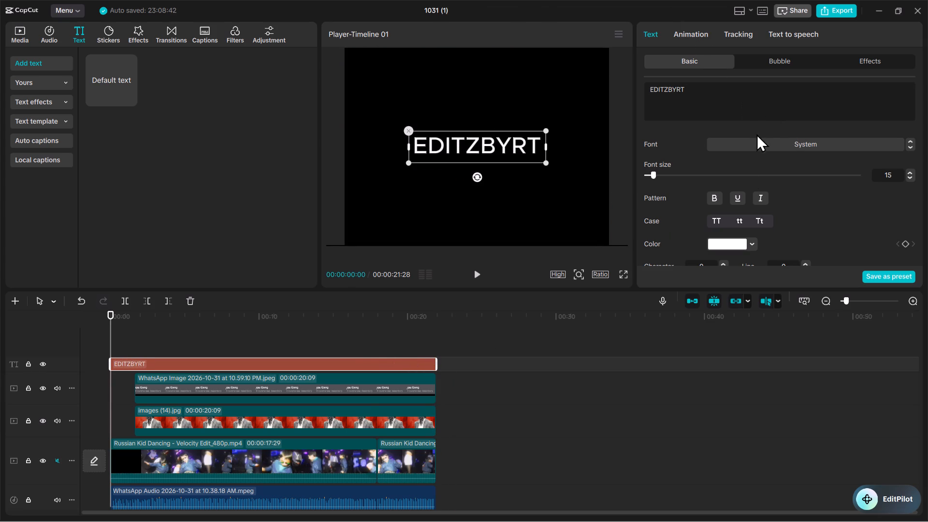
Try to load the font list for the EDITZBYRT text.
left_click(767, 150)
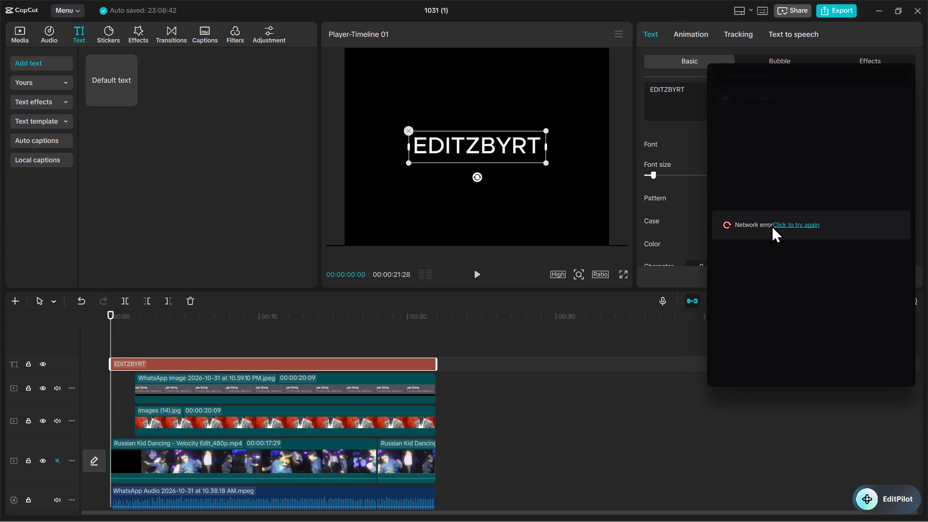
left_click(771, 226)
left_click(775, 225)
Scale the EDITZBYRT text down to about a third of its size and move it to the video frame's top-right corner.
left_click_drag(545, 164, 468, 141)
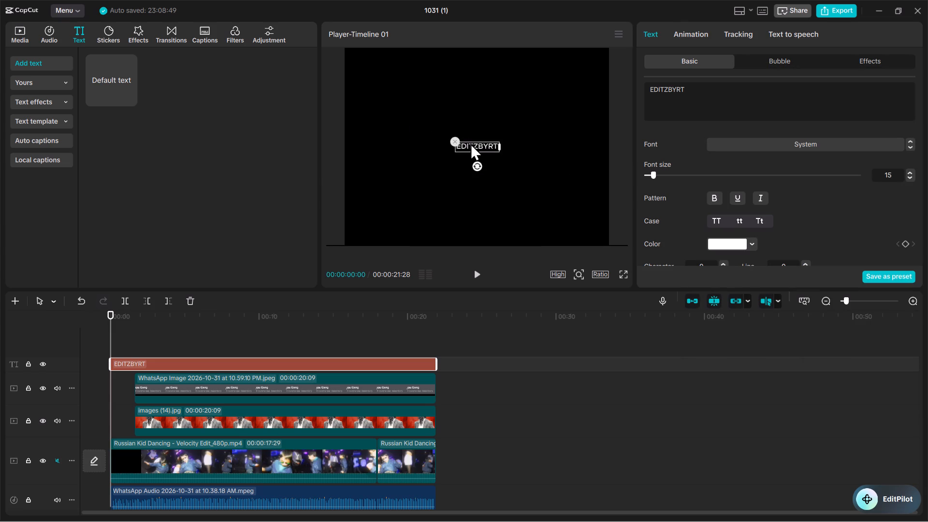
left_click_drag(474, 144, 584, 53)
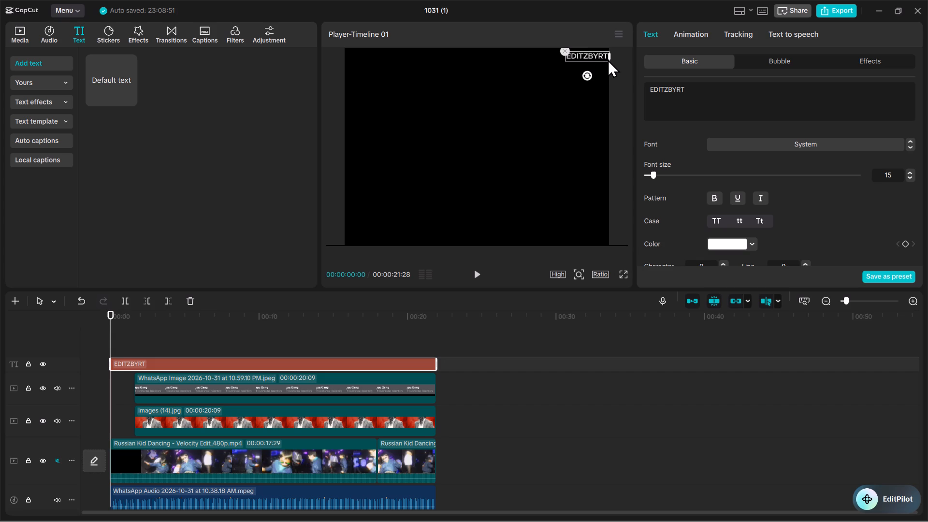
Set the EDITZBYRT text's font size to 13 and nudge it tighter into the video frame's top-right corner.
triple_click(912, 175)
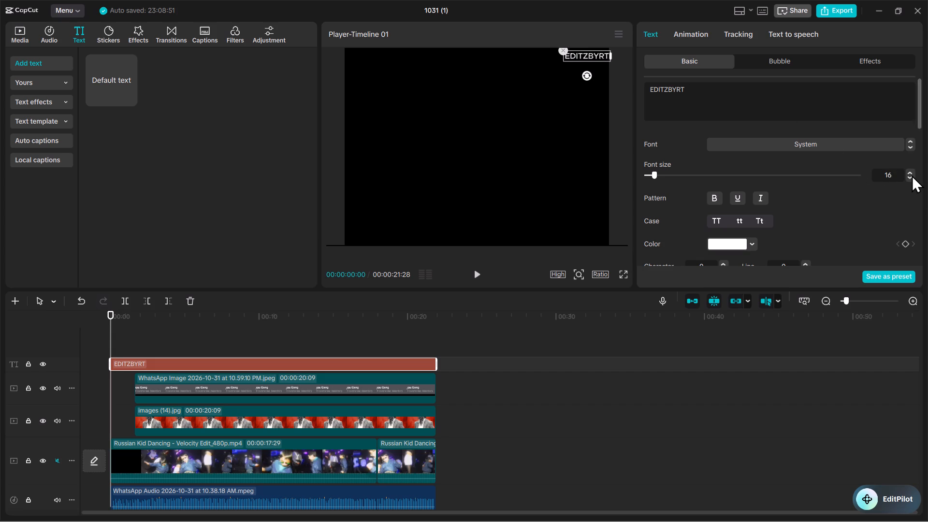
triple_click(910, 178)
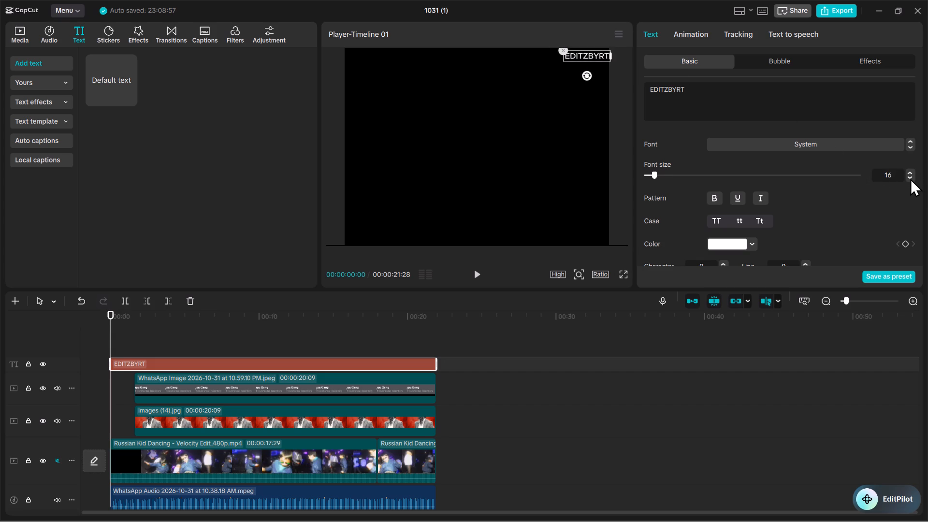
double_click(910, 178)
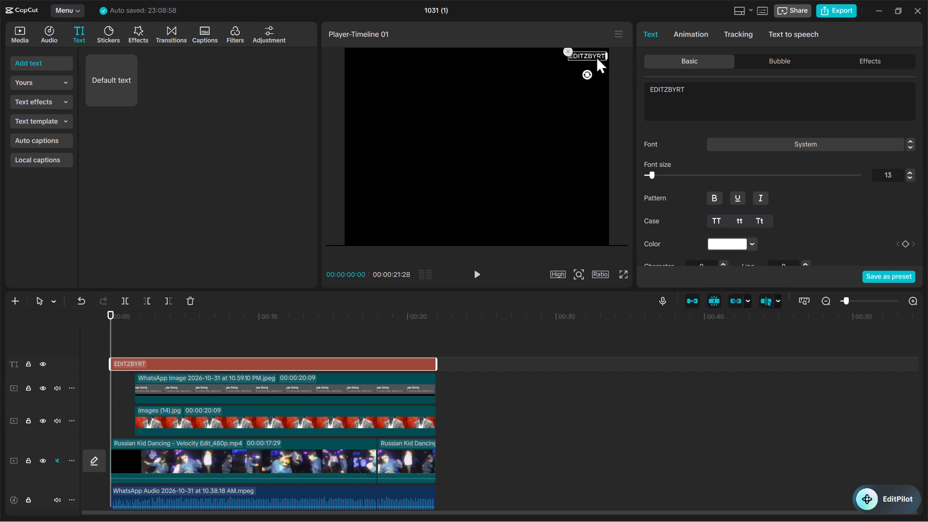
left_click_drag(594, 56, 600, 54)
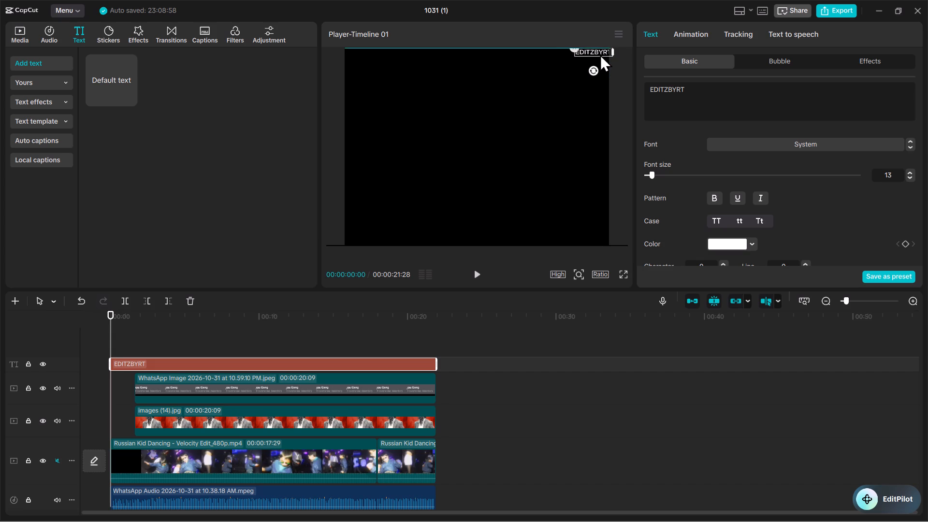
left_click_drag(600, 54, 600, 54)
Play the edit from about 4 seconds in to check the EDITZBYRT text over the video.
left_click(170, 344)
key("space")
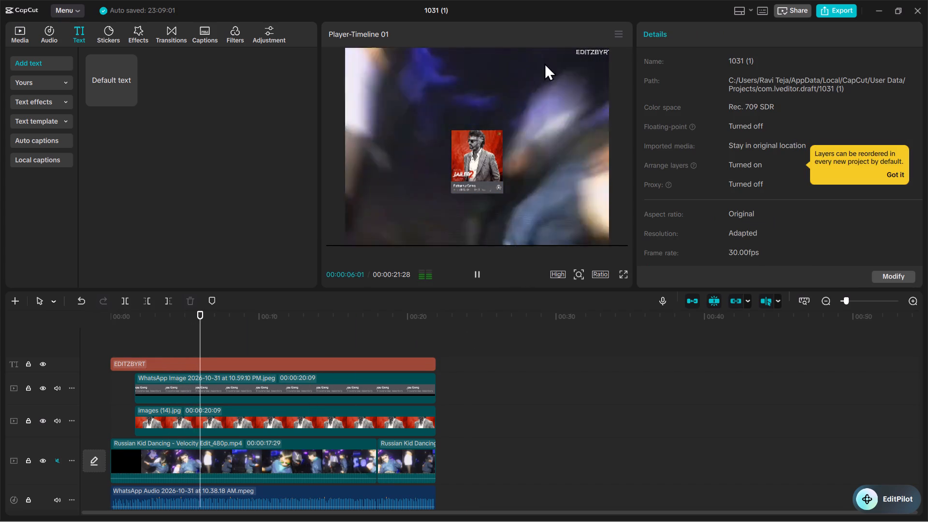
Nudge the EDITZBYRT text slightly left so the whole word sits inside the video frame's top-right corner.
left_click(589, 52)
left_click_drag(589, 52, 584, 51)
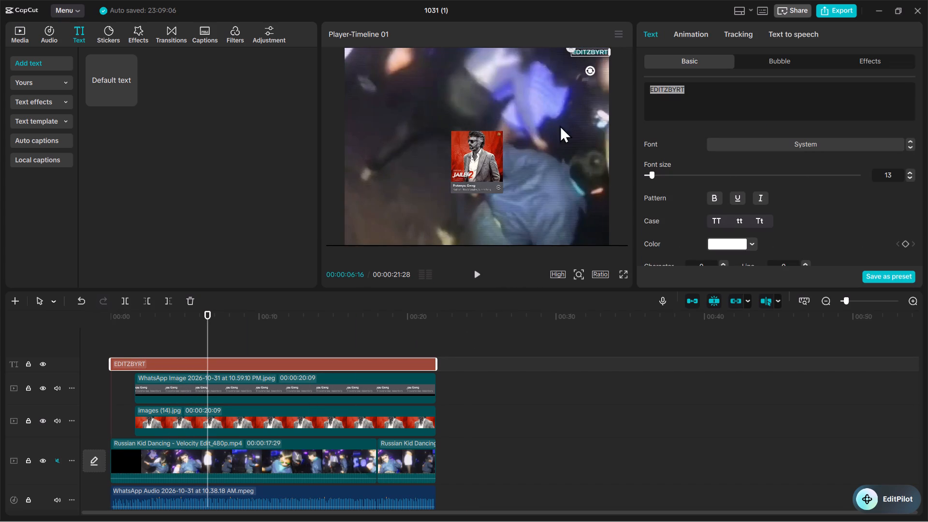
Play the edit from about 7 seconds in to check the repositioned EDITZBYRT text over the video.
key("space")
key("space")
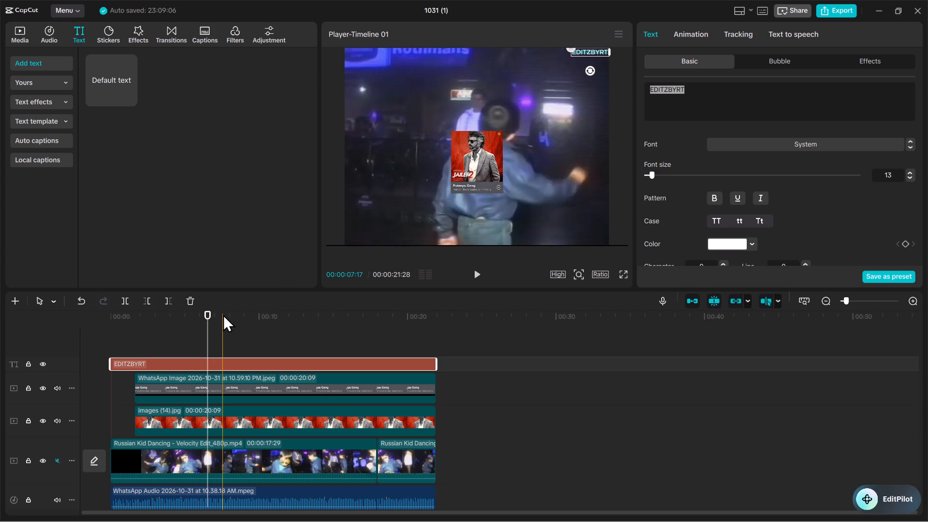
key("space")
left_click(223, 314)
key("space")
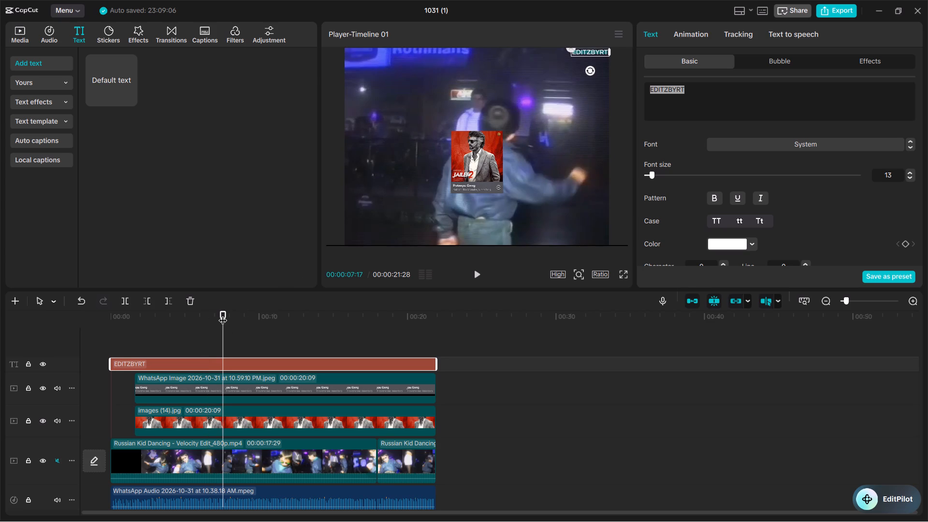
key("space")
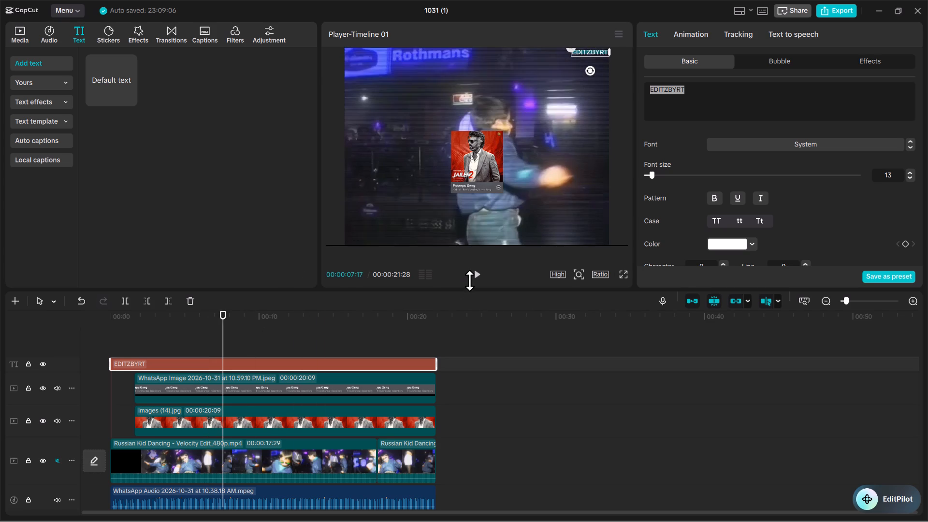
left_click(474, 279)
double_click(478, 272)
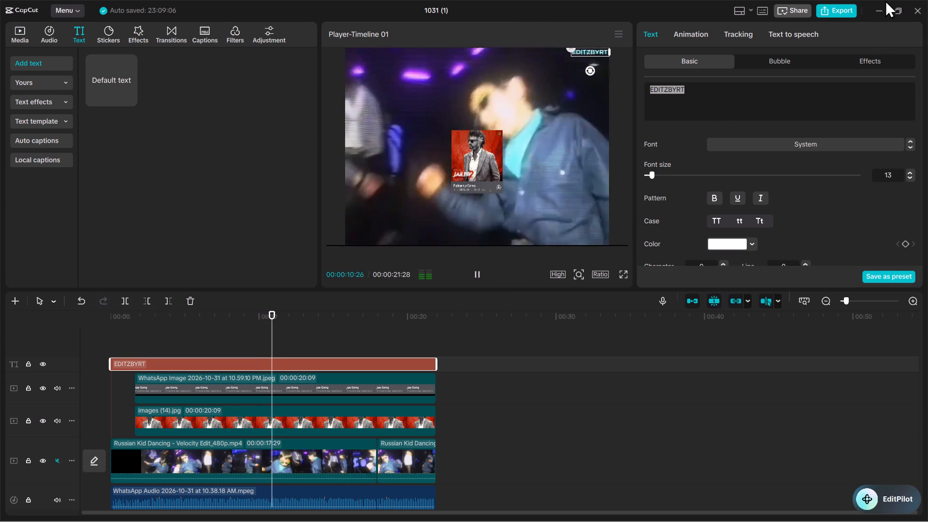
Export the edit with the frame rate set to 120fps.
left_click(843, 8)
scroll(495, 290, "down", 6)
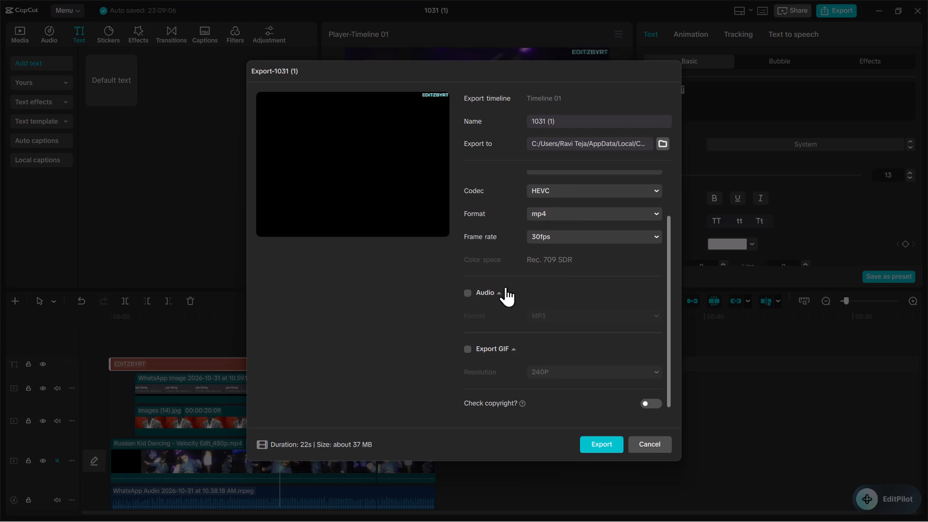
left_click(557, 241)
scroll(551, 375, "down", 7)
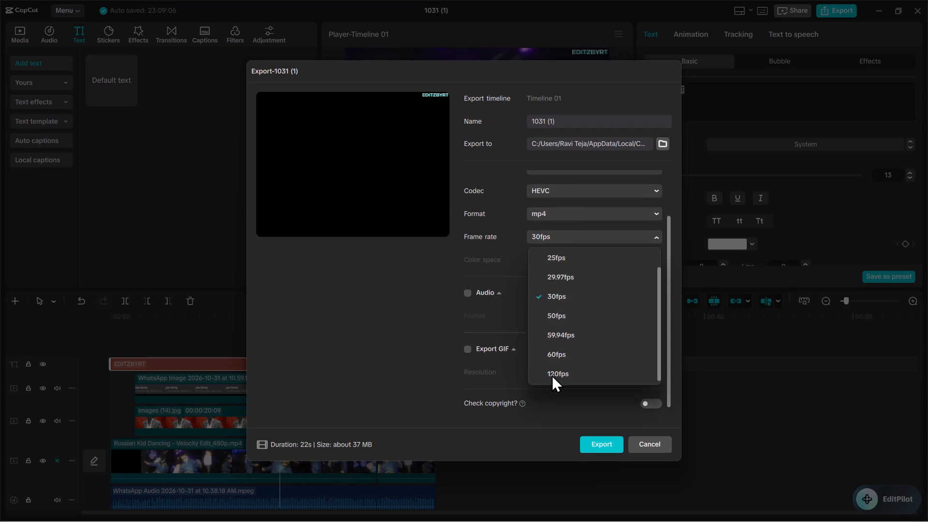
left_click(554, 368)
left_click(613, 449)
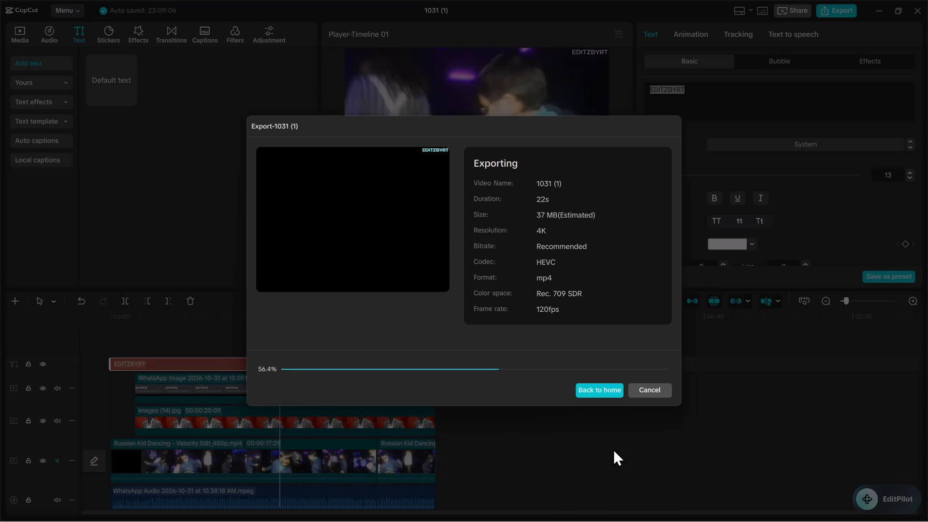